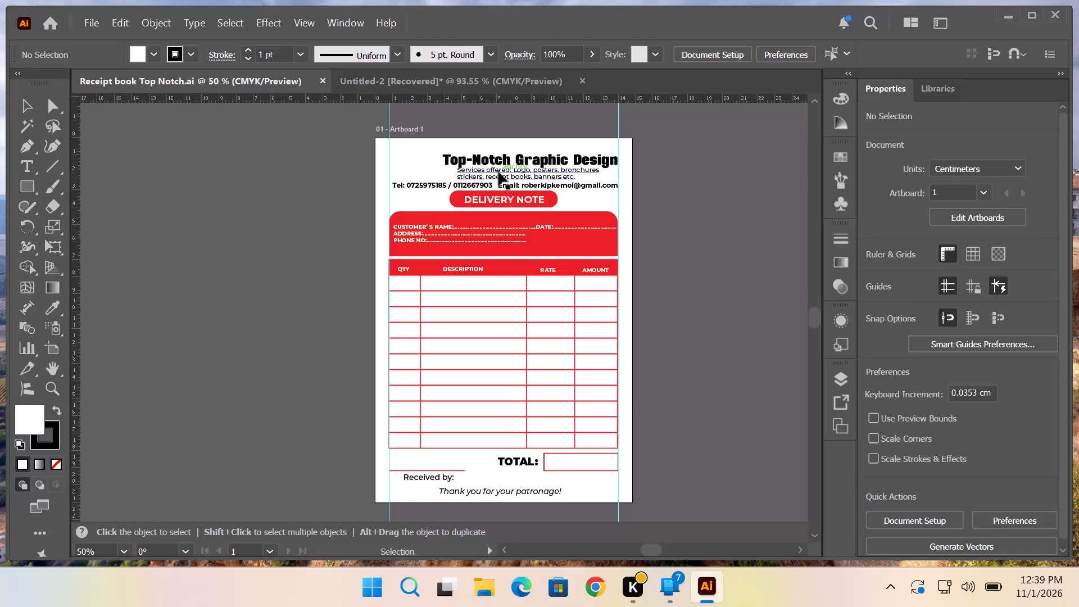
Nudge the "Services offered" text block down two increments, just below the Top-Notch Graphic Design heading, and deselect it.
{"action": "left_click", "coordinate": [498, 172]}
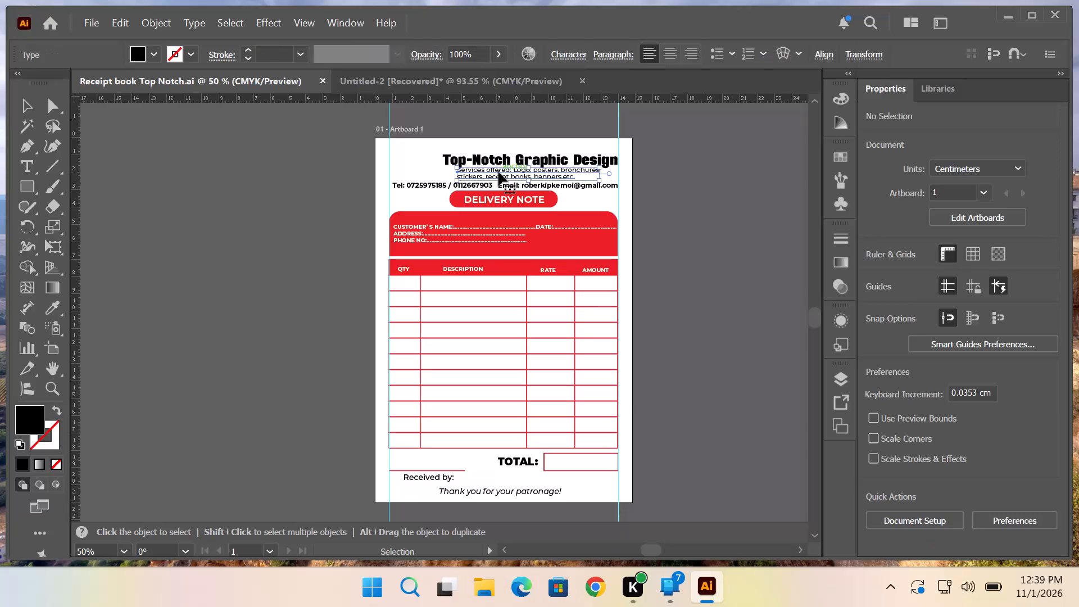
{"action": "key", "text": "Down"}
{"action": "key", "text": "Down"}
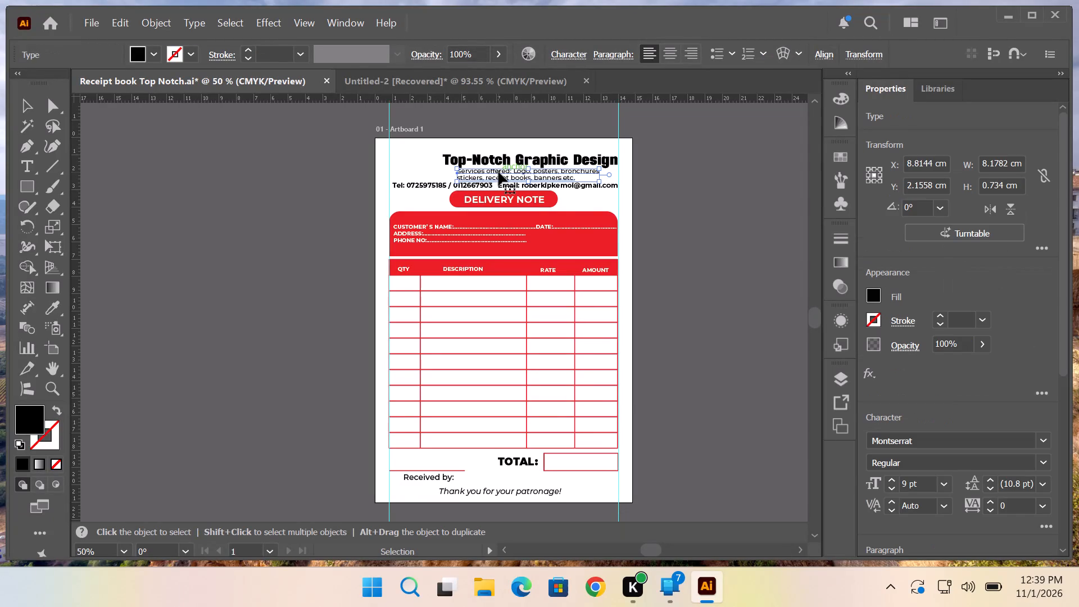
{"action": "left_click", "coordinate": [790, 231]}
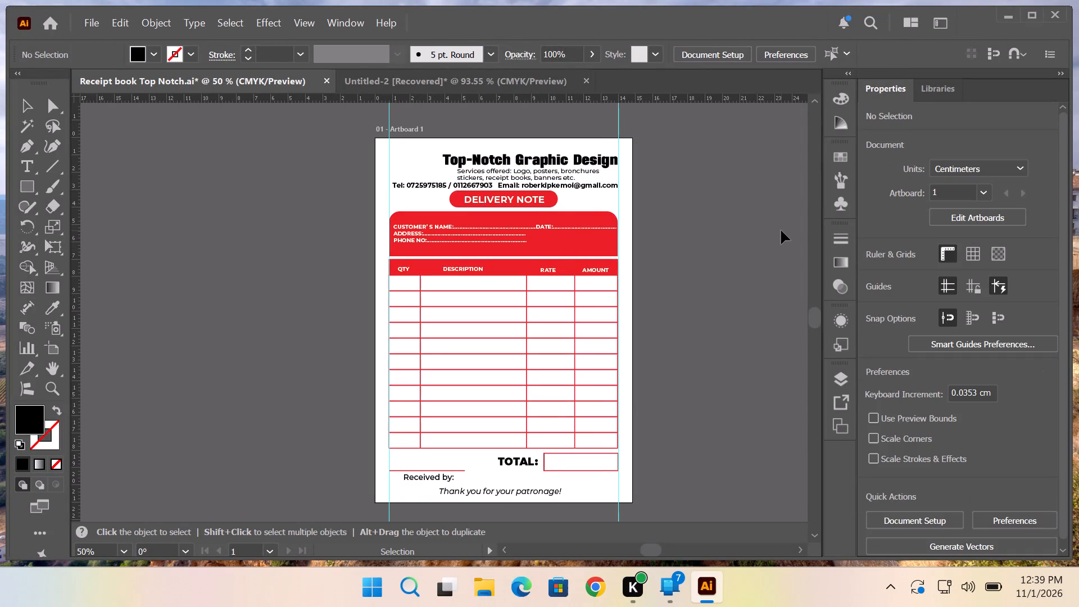
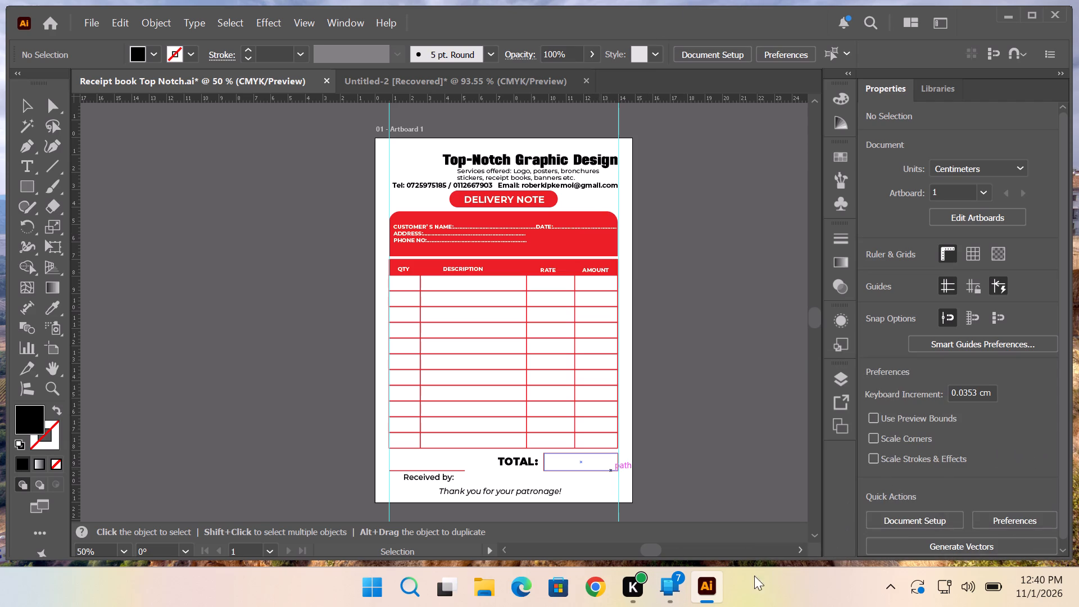
In the Untitled-2 document, group the overlapping T and N letter shapes.
{"action": "scroll", "coordinate": [580, 340], "scroll_direction": "down", "scroll_amount": 2}
{"action": "scroll", "coordinate": [532, 296], "scroll_direction": "up", "scroll_amount": 3}
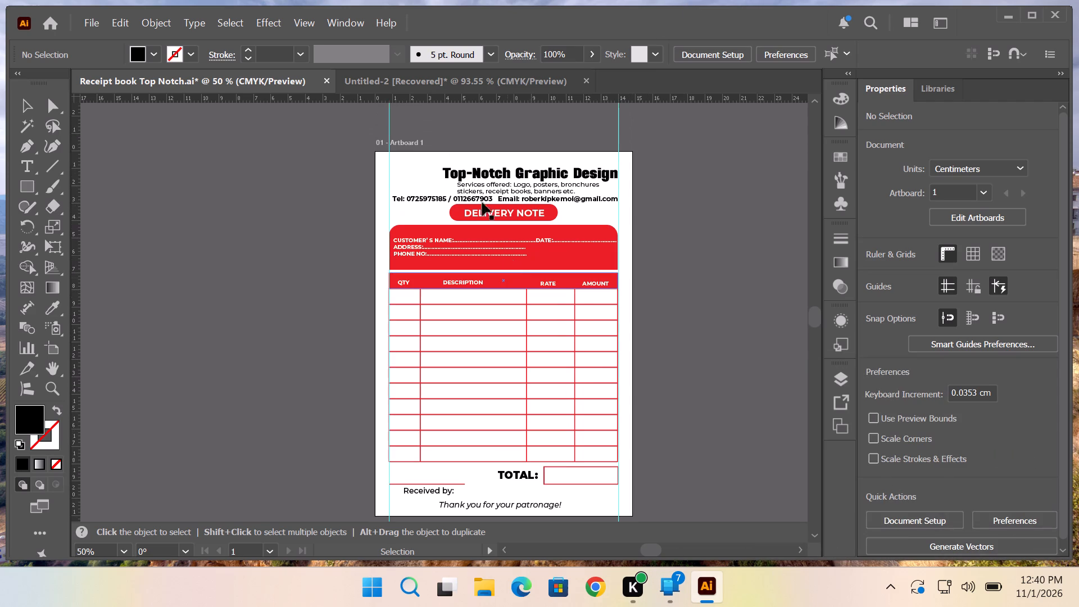
{"action": "left_click", "coordinate": [469, 82]}
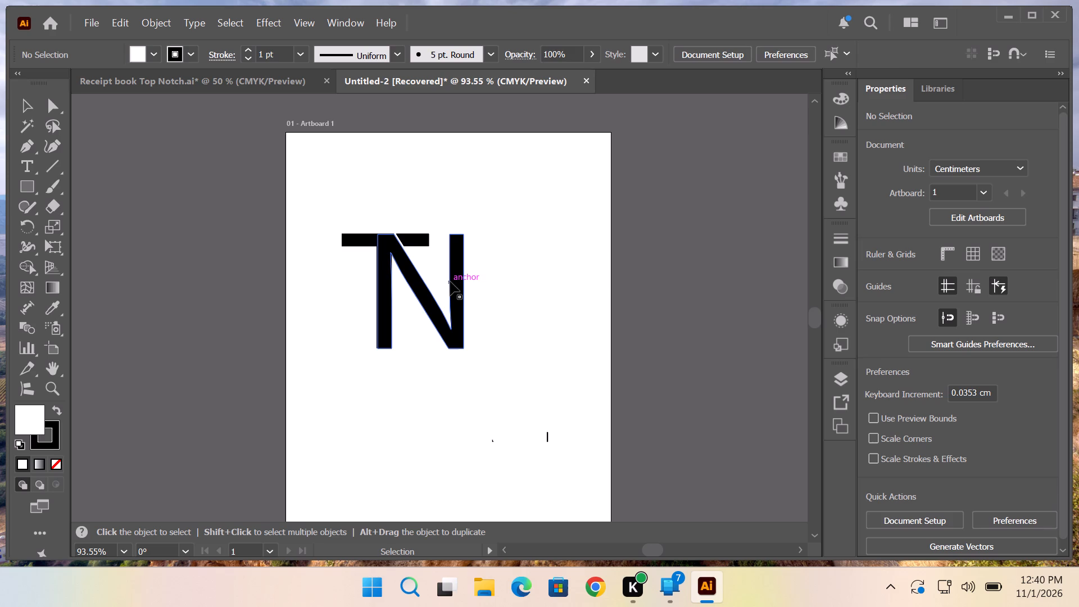
{"action": "left_click", "coordinate": [452, 282]}
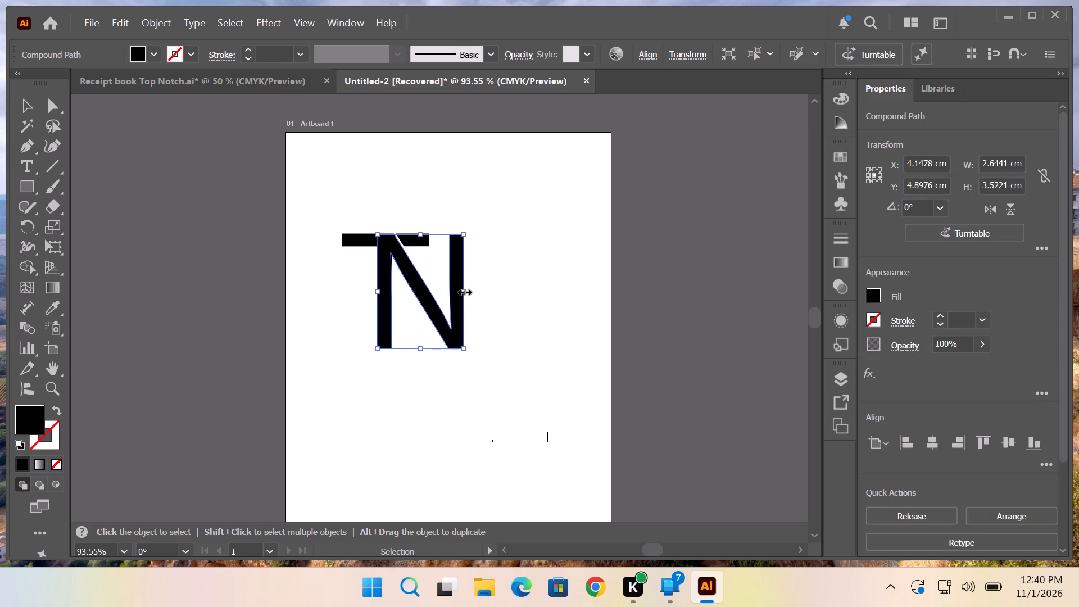
{"action": "left_click", "coordinate": [493, 229]}
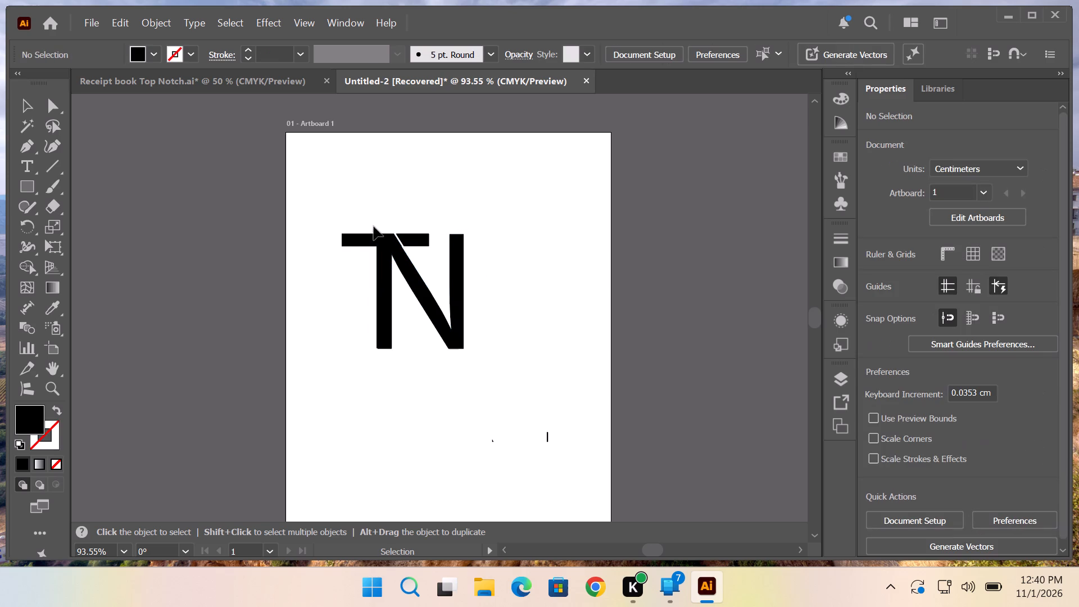
{"action": "left_click_drag", "start_coordinate": [336, 221], "coordinate": [499, 368]}
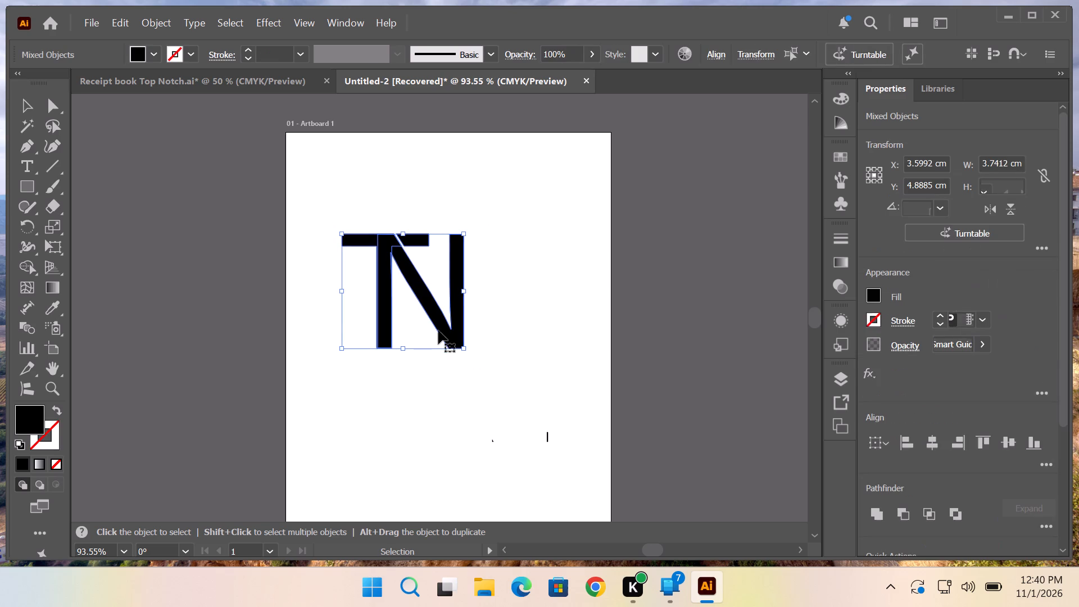
{"action": "right_click", "coordinate": [439, 329]}
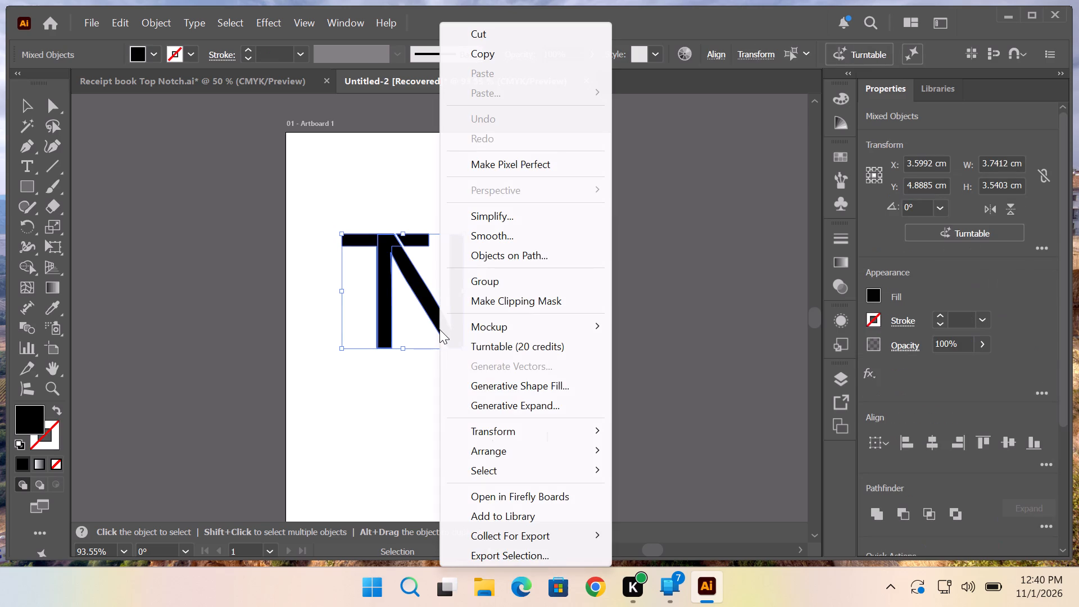
{"action": "left_click", "coordinate": [500, 282]}
{"action": "left_click", "coordinate": [566, 247]}
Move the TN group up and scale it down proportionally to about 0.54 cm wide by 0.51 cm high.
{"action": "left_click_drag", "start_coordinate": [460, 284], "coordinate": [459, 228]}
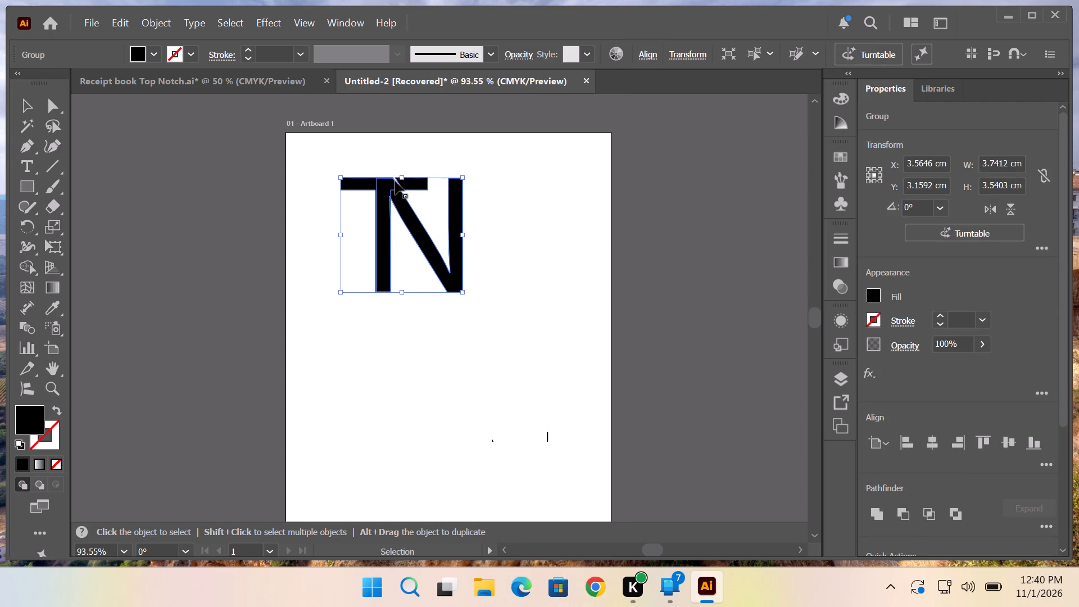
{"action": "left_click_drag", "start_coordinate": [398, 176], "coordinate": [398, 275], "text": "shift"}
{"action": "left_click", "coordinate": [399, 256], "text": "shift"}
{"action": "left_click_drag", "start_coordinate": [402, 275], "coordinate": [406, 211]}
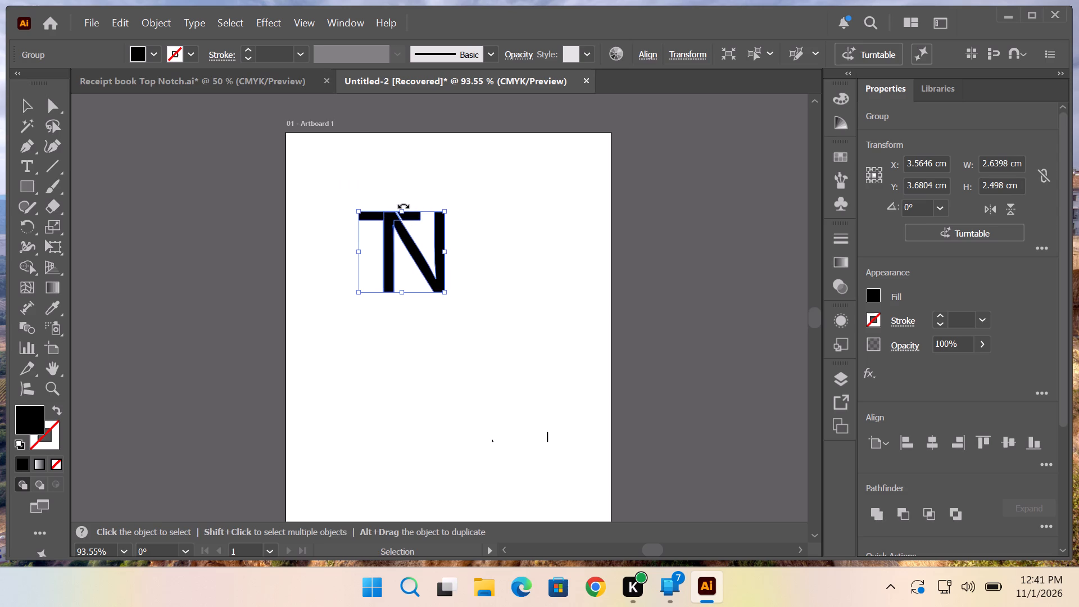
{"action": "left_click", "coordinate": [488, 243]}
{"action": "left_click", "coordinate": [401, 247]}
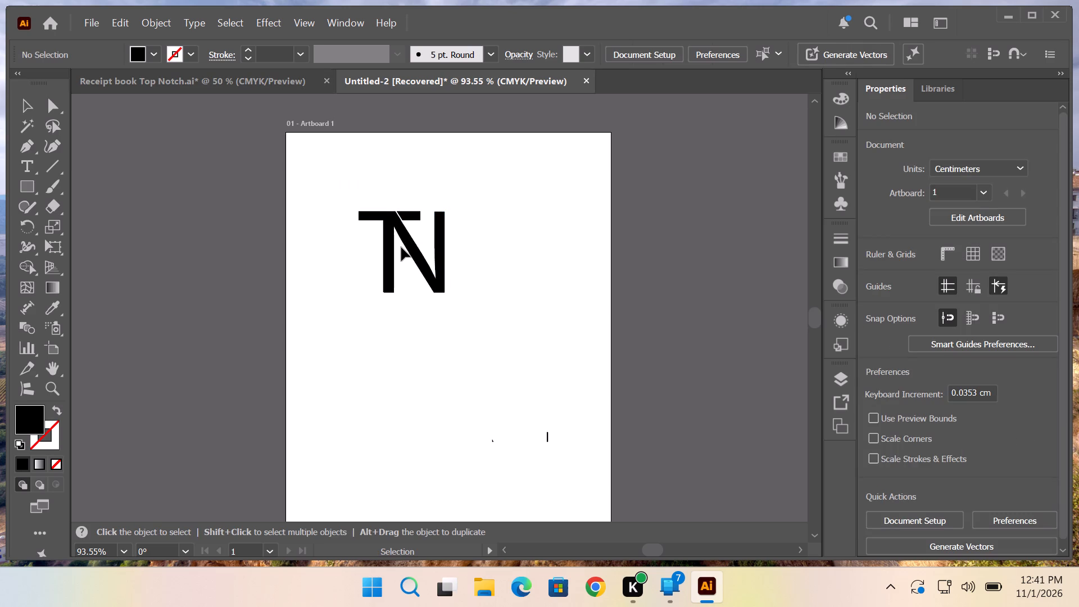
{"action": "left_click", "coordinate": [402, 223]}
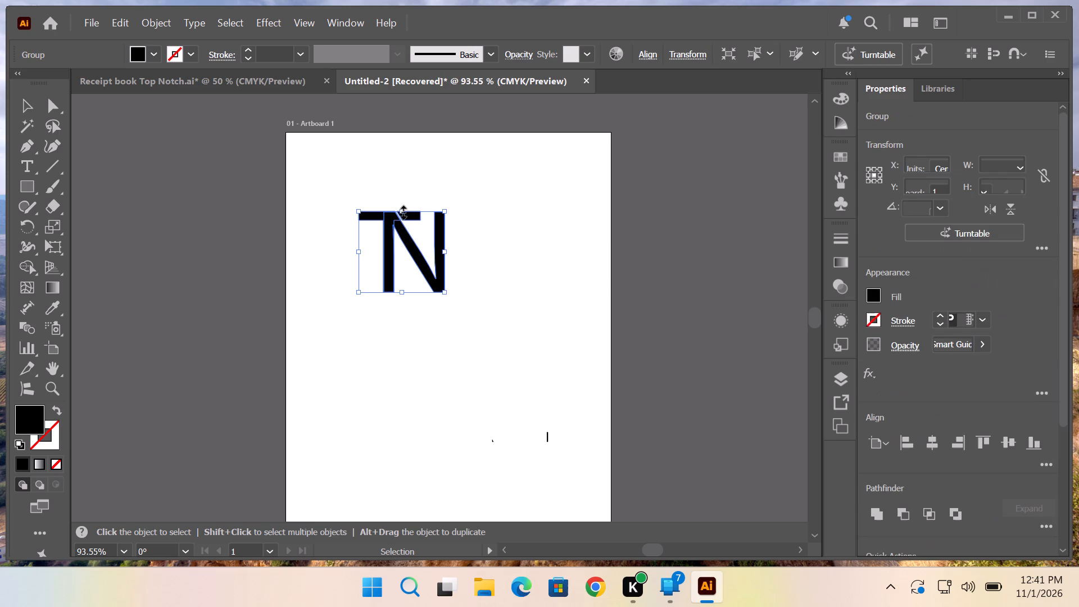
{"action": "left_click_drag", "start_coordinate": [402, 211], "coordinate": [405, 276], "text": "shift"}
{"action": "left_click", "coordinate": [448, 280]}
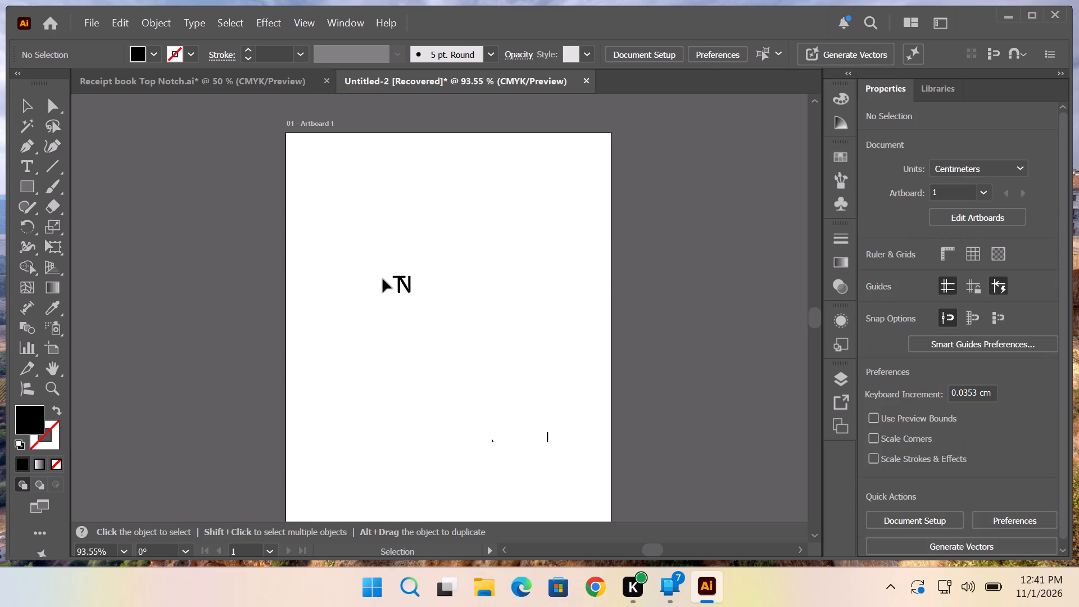
Flatten the transparency of the small TN group using the Medium Resolution preset, and deselect it.
{"action": "left_click_drag", "start_coordinate": [382, 271], "coordinate": [469, 300]}
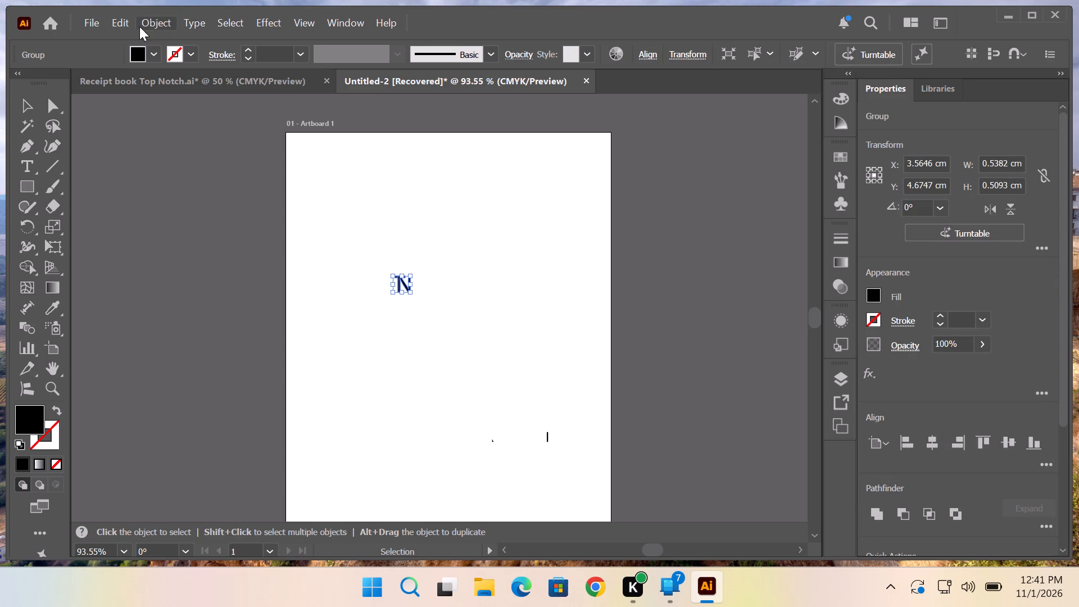
{"action": "left_click", "coordinate": [153, 22]}
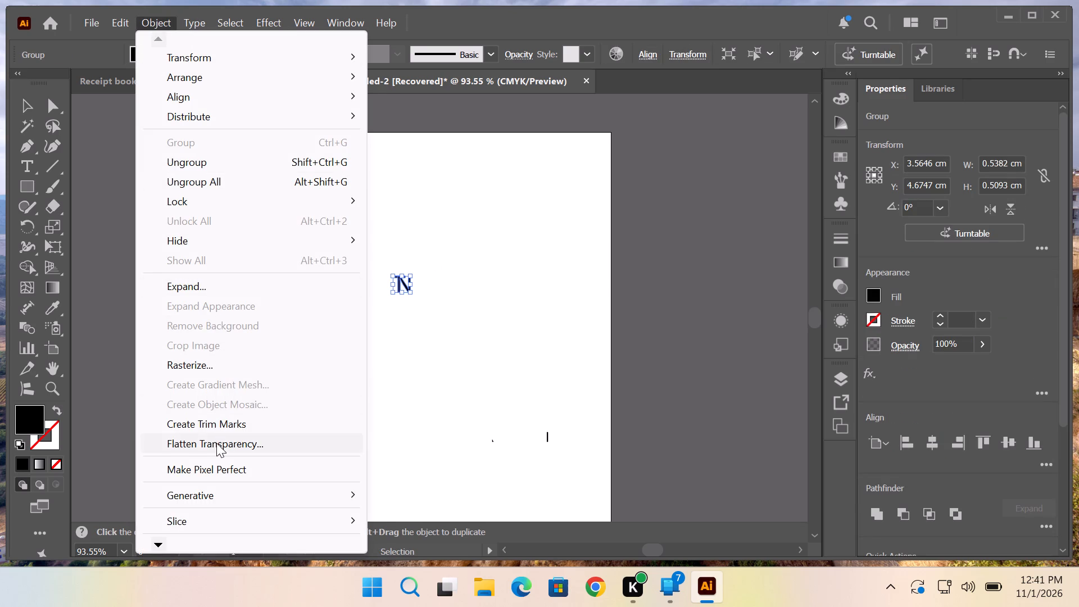
{"action": "left_click", "coordinate": [216, 448]}
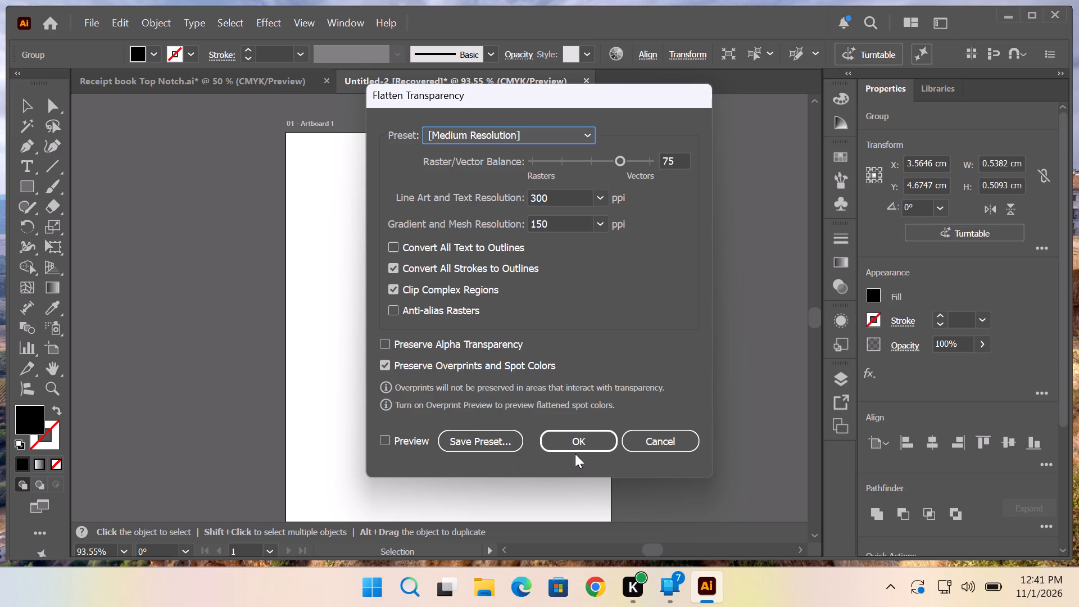
{"action": "left_click", "coordinate": [572, 441]}
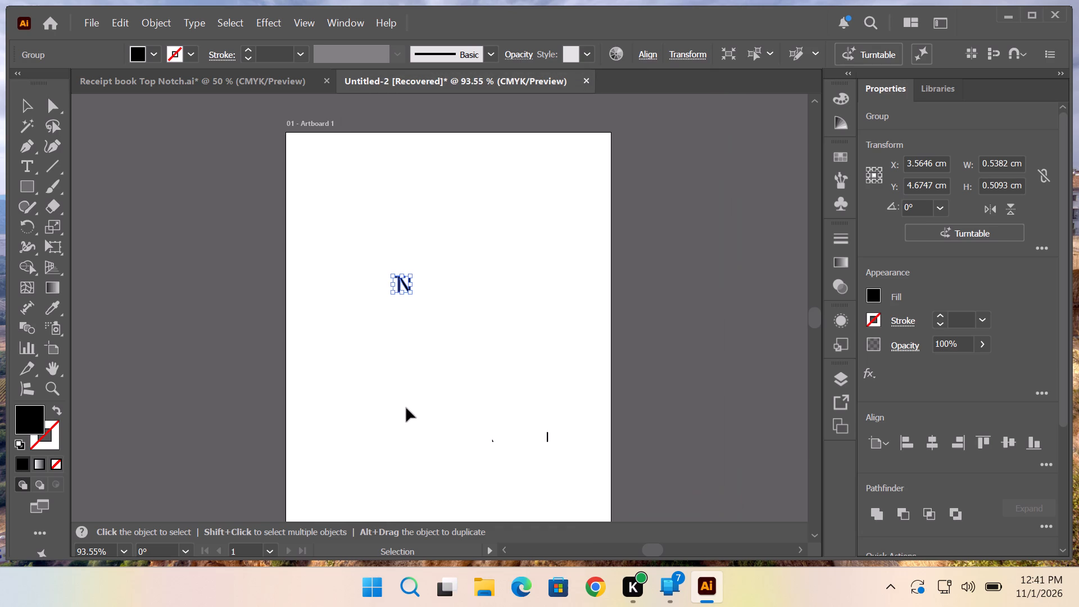
{"action": "left_click", "coordinate": [447, 318]}
Place the TN group near the top centre of the artboard and enlarge it proportionally to about 2.52 cm by 2.39 cm.
{"action": "left_click_drag", "start_coordinate": [407, 283], "coordinate": [384, 175]}
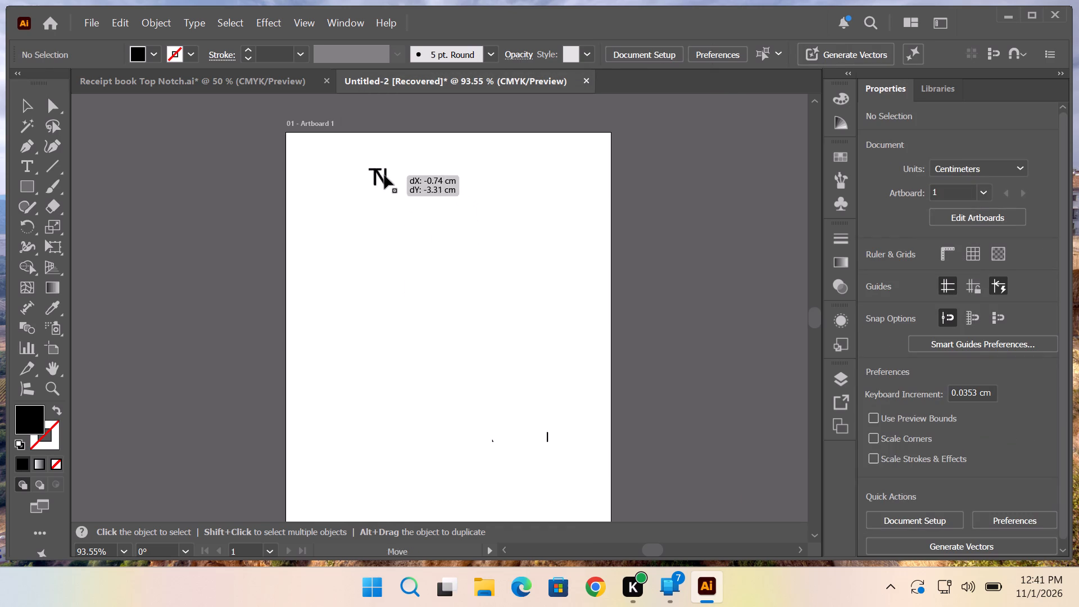
{"action": "left_click", "coordinate": [420, 185]}
{"action": "left_click_drag", "start_coordinate": [379, 175], "coordinate": [324, 170]}
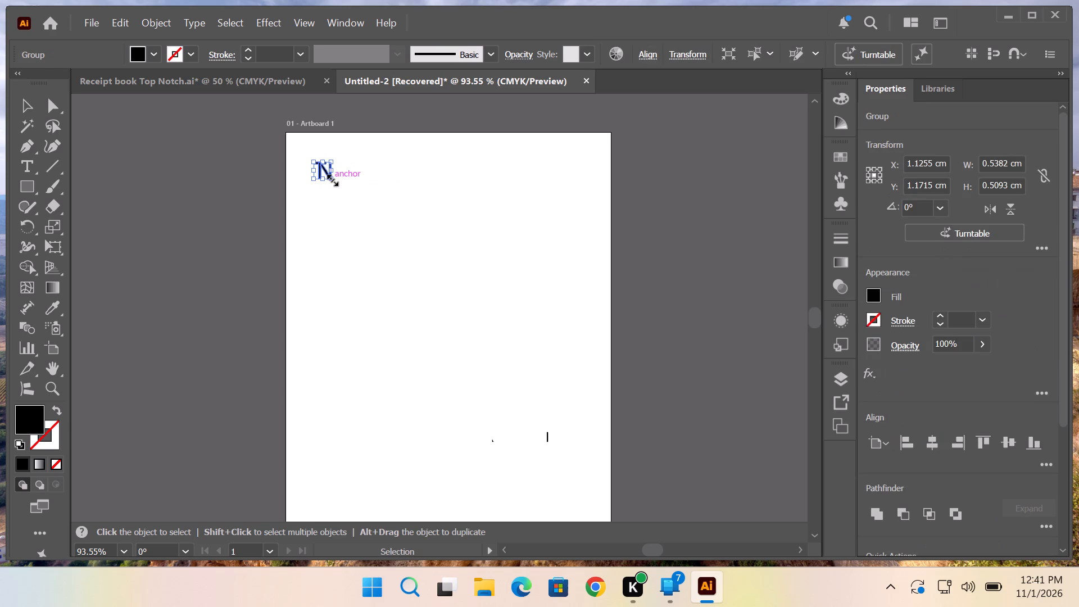
{"action": "left_click_drag", "start_coordinate": [331, 179], "coordinate": [386, 252], "text": "shift"}
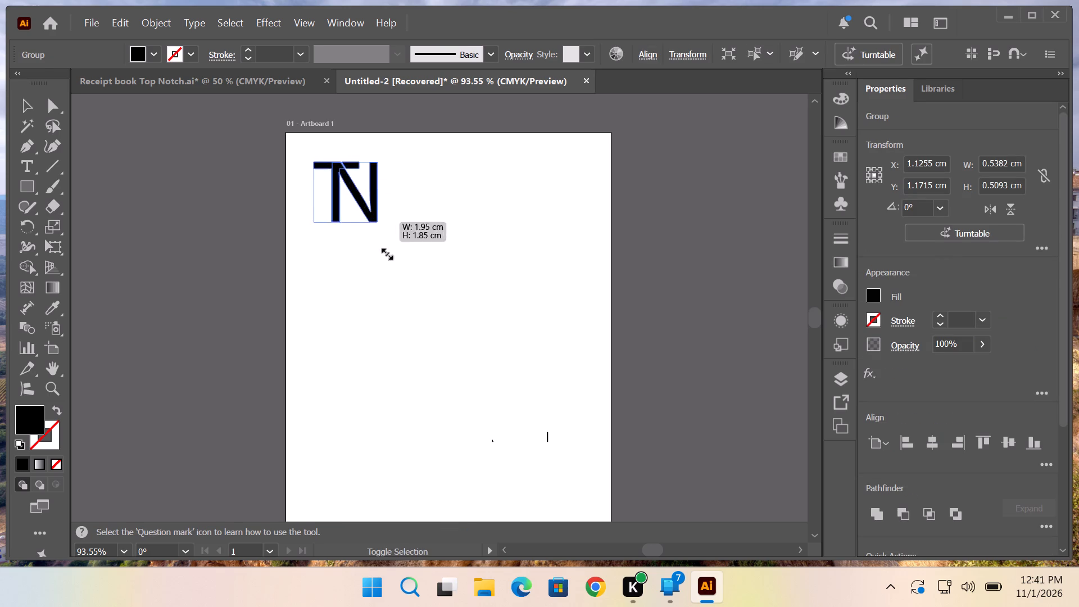
{"action": "left_click_drag", "start_coordinate": [386, 252], "coordinate": [396, 269], "text": "shift"}
{"action": "left_click", "coordinate": [467, 272]}
{"action": "left_click_drag", "start_coordinate": [379, 216], "coordinate": [510, 233]}
{"action": "left_click_drag", "start_coordinate": [510, 232], "coordinate": [452, 221]}
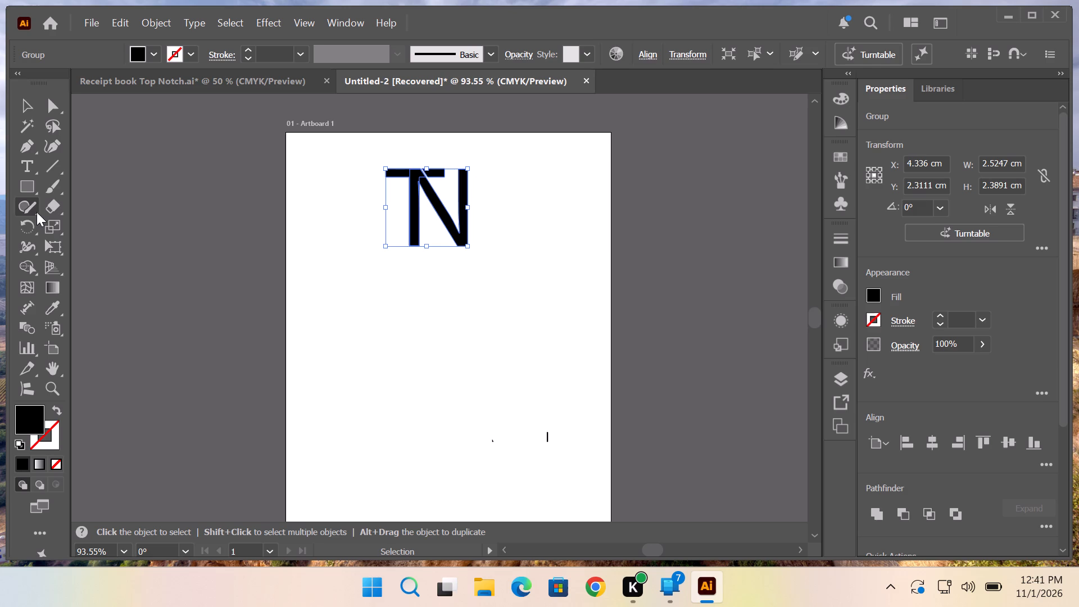
Draw two separate circles side by side below the TN letters, about 2.72 cm and 3.08 cm in diameter.
{"action": "left_click", "coordinate": [28, 189]}
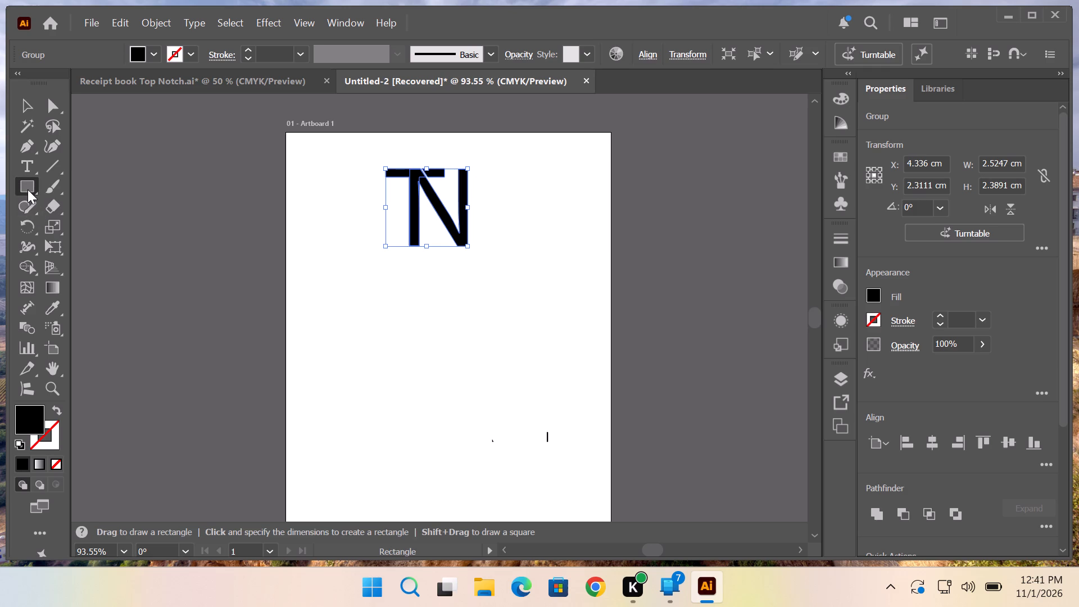
{"action": "left_click", "coordinate": [96, 226]}
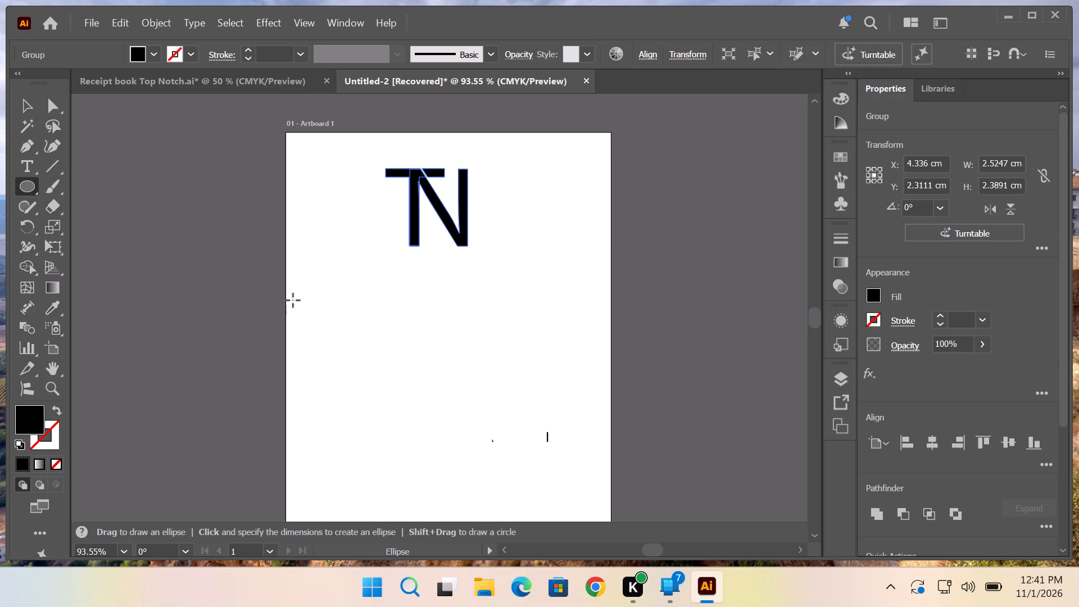
{"action": "left_click_drag", "start_coordinate": [328, 293], "coordinate": [382, 366]}
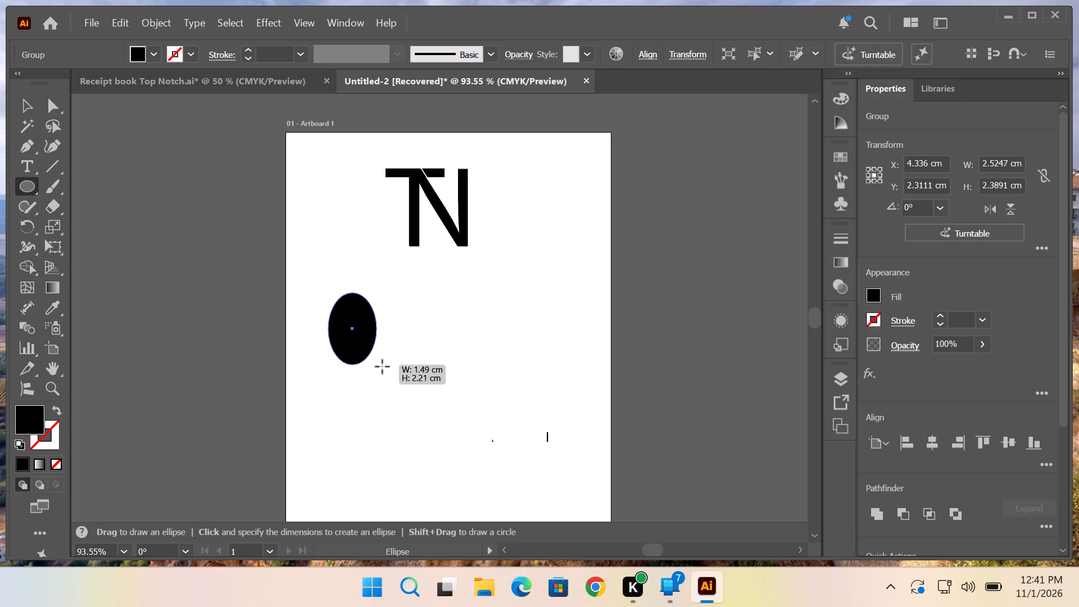
{"action": "left_click_drag", "start_coordinate": [382, 366], "coordinate": [393, 373]}
{"action": "key", "text": "ctrl+z"}
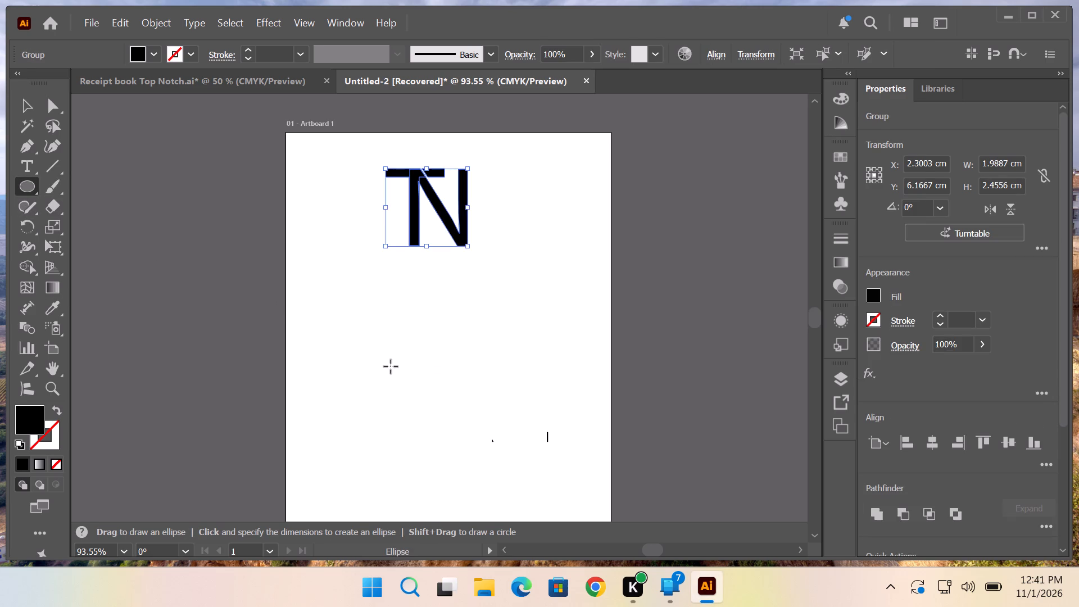
{"action": "left_click_drag", "start_coordinate": [310, 293], "coordinate": [392, 382], "text": "shift"}
{"action": "left_click_drag", "start_coordinate": [454, 301], "coordinate": [543, 397], "text": "shift"}
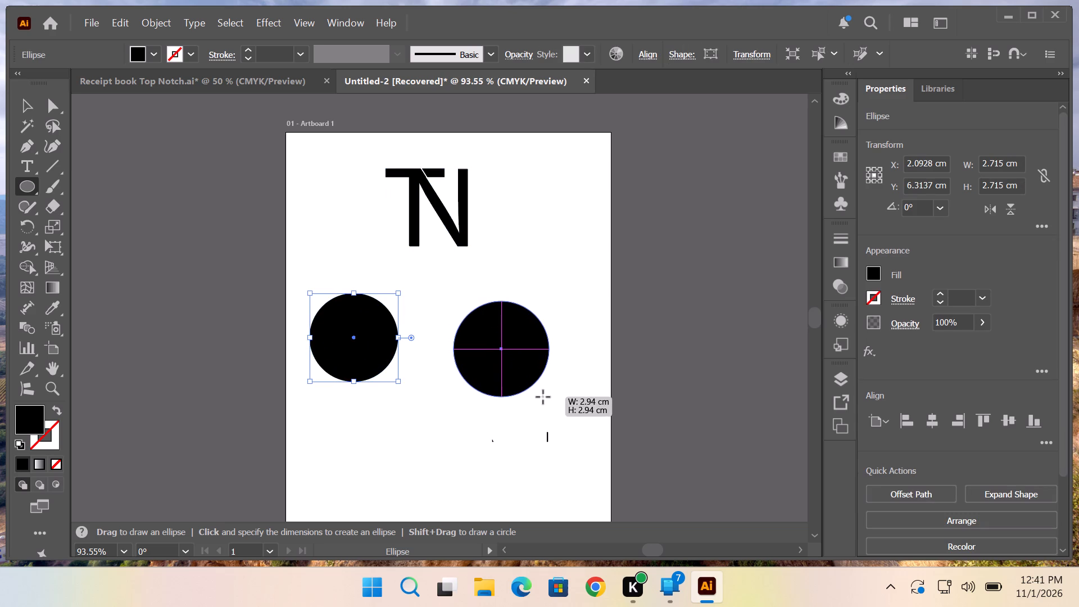
{"action": "left_click_drag", "start_coordinate": [543, 397], "coordinate": [547, 401], "text": "shift"}
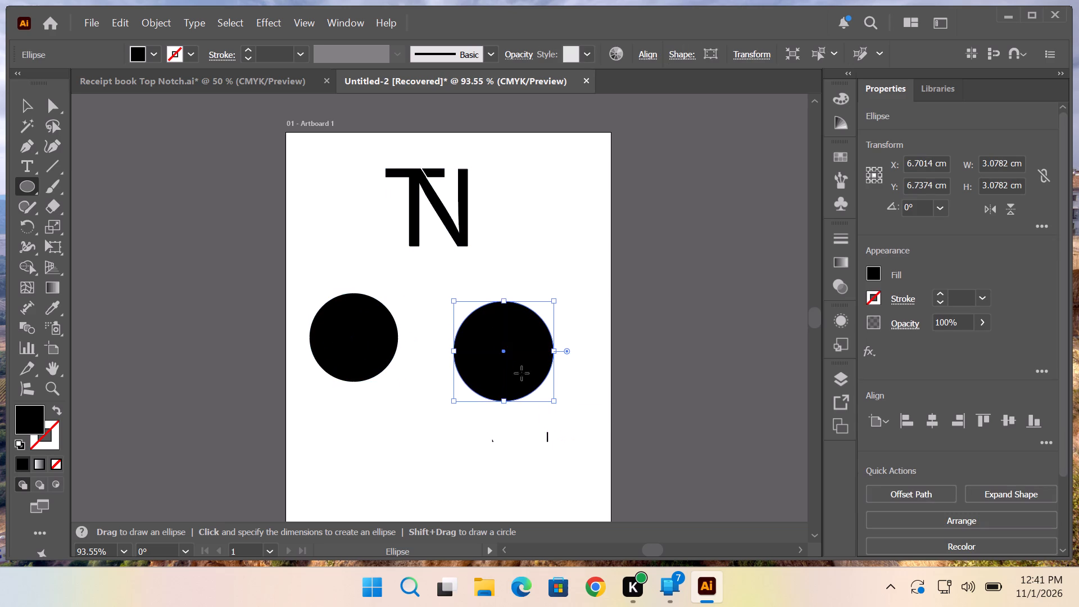
Move the larger circle so it overlaps the lower part of the smaller circle, and deselect it.
{"action": "left_click", "coordinate": [30, 101]}
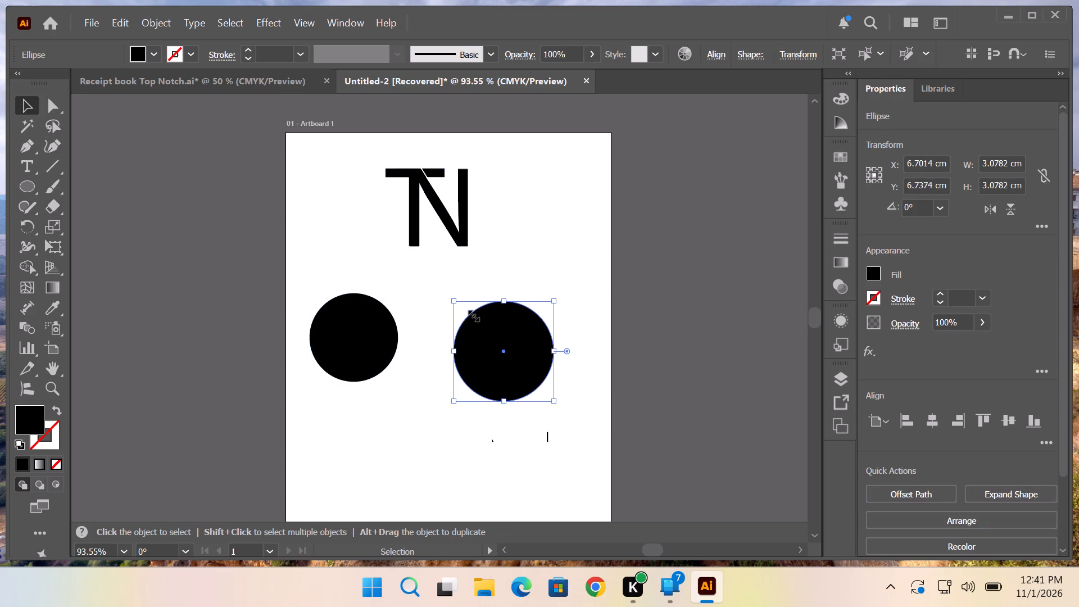
{"action": "left_click_drag", "start_coordinate": [507, 353], "coordinate": [404, 327]}
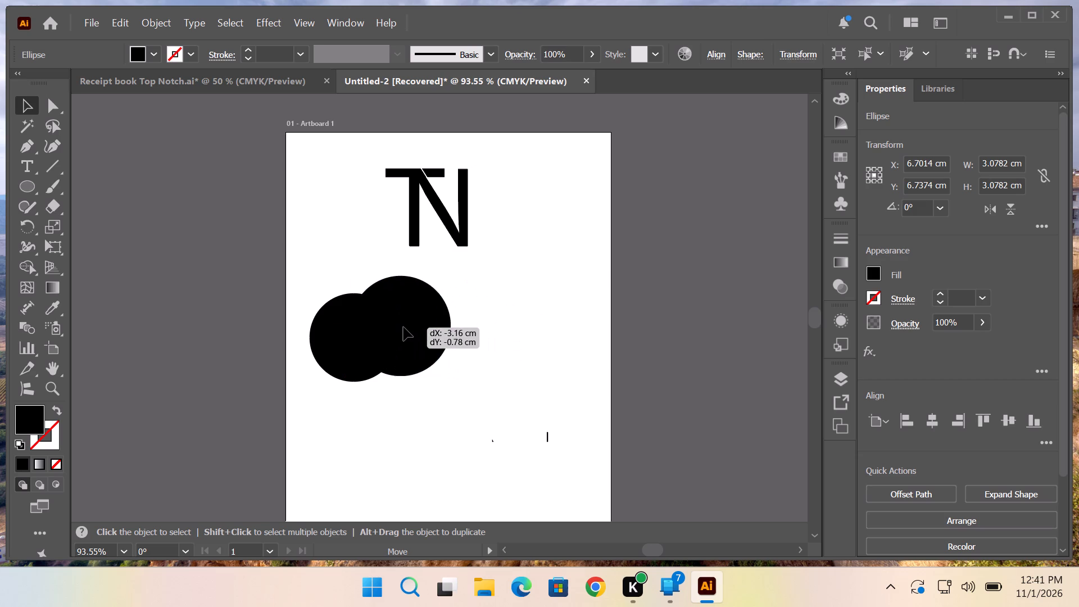
{"action": "left_click_drag", "start_coordinate": [404, 327], "coordinate": [419, 355]}
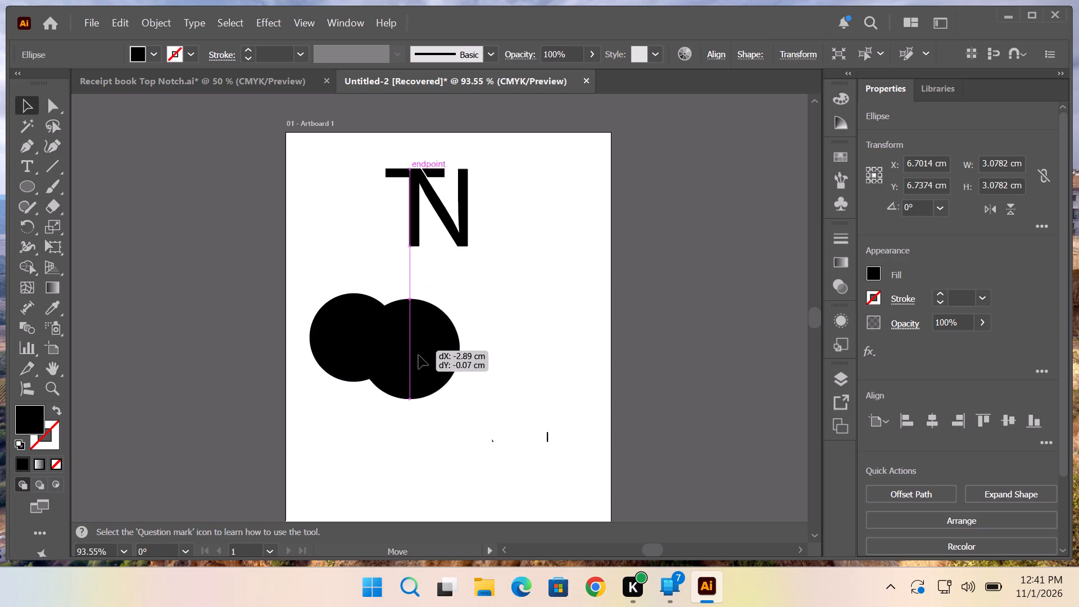
{"action": "left_click_drag", "start_coordinate": [419, 355], "coordinate": [366, 387]}
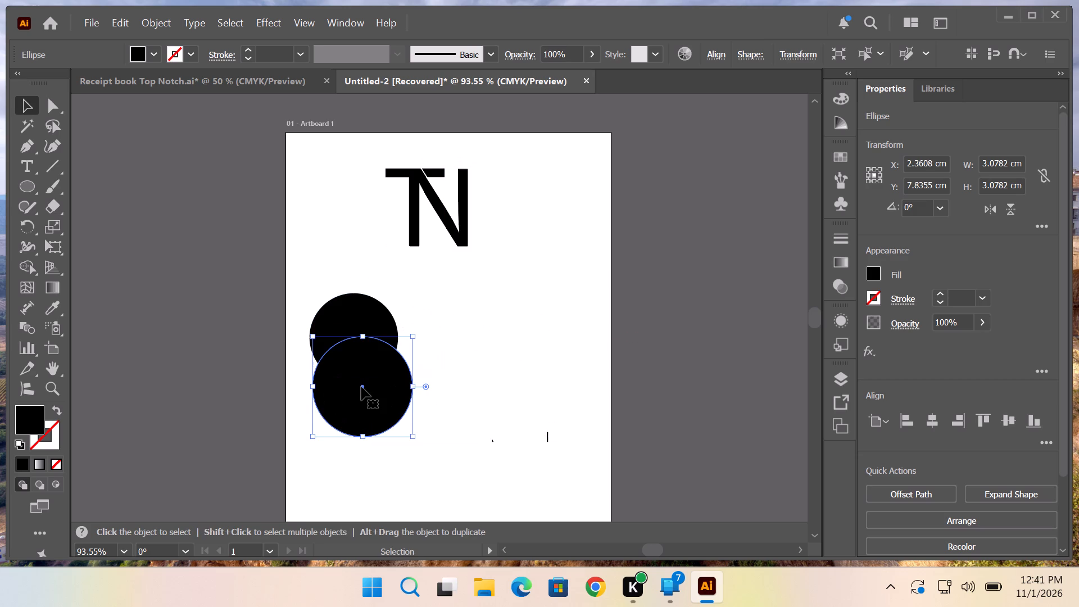
{"action": "left_click", "coordinate": [466, 325]}
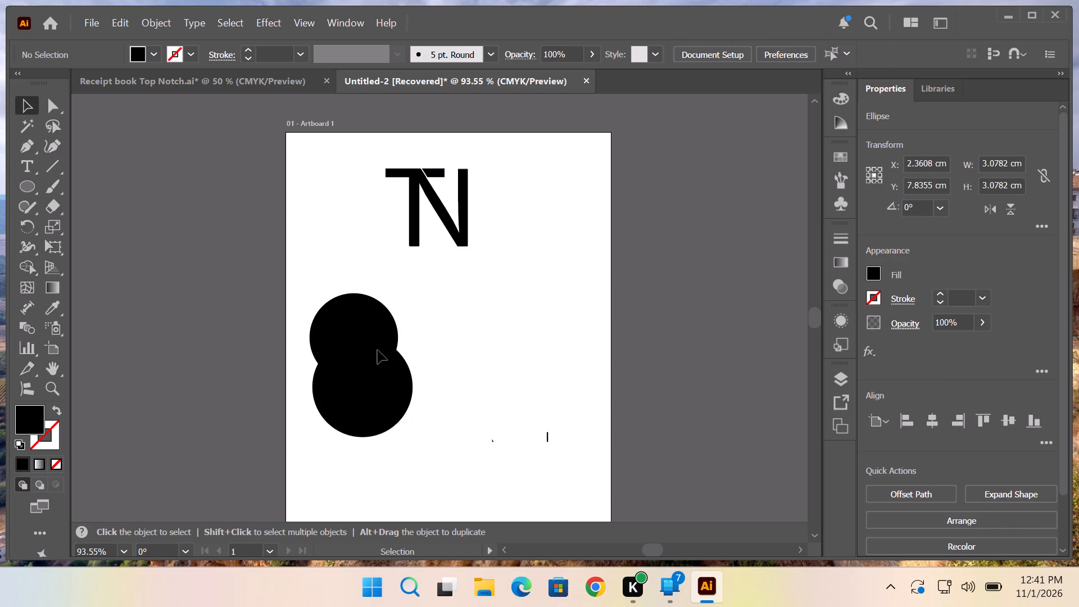
Give the larger circle a black 1 pt stroke and no fill, and deselect it.
{"action": "left_click", "coordinate": [356, 359]}
{"action": "left_click", "coordinate": [149, 49]}
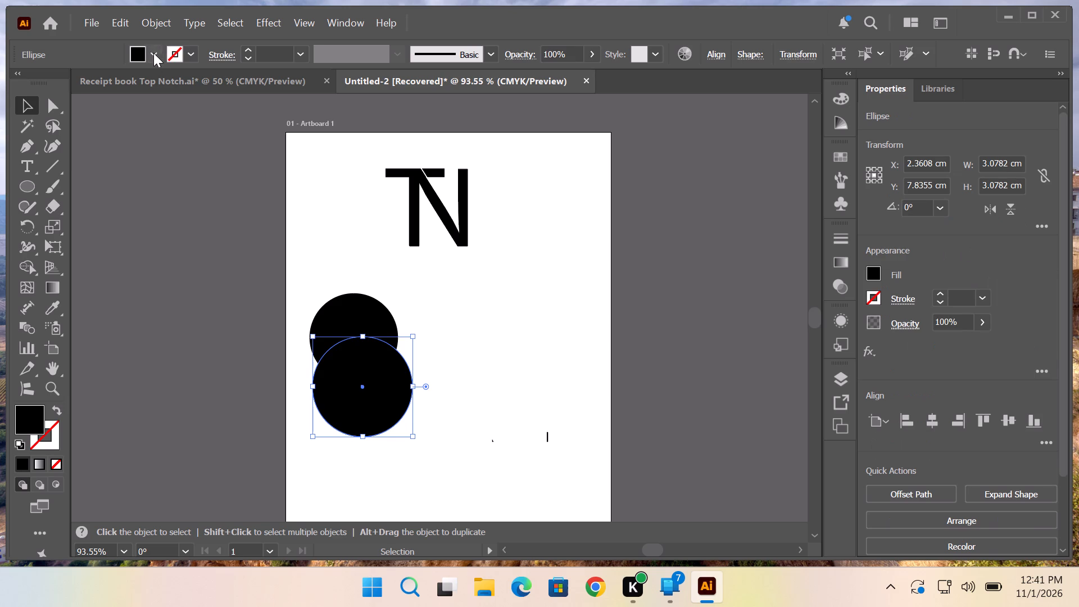
{"action": "left_click", "coordinate": [187, 52]}
{"action": "left_click", "coordinate": [192, 52]}
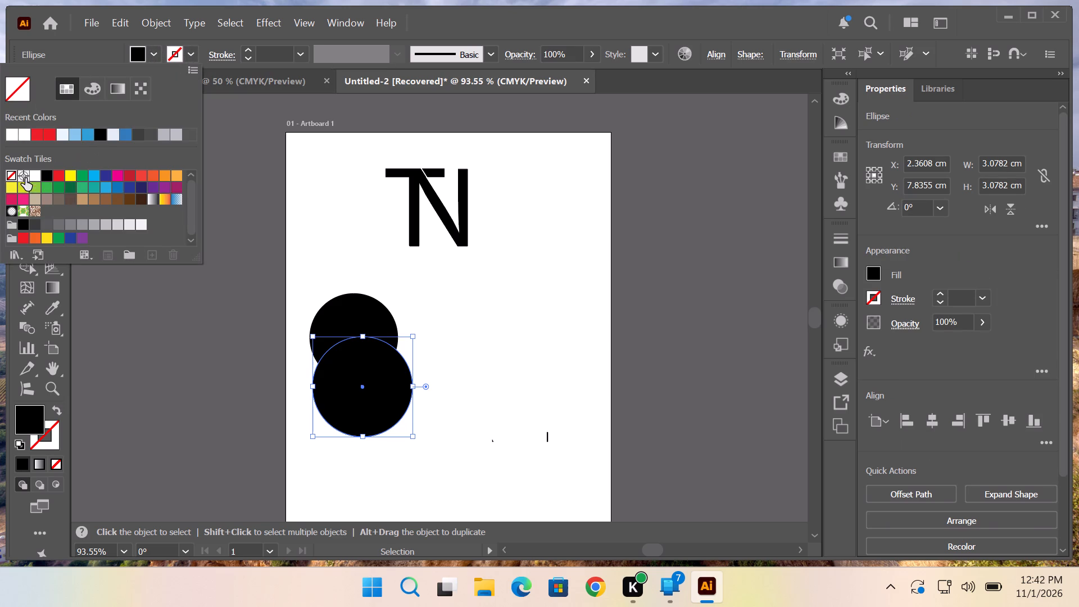
{"action": "left_click", "coordinate": [47, 176]}
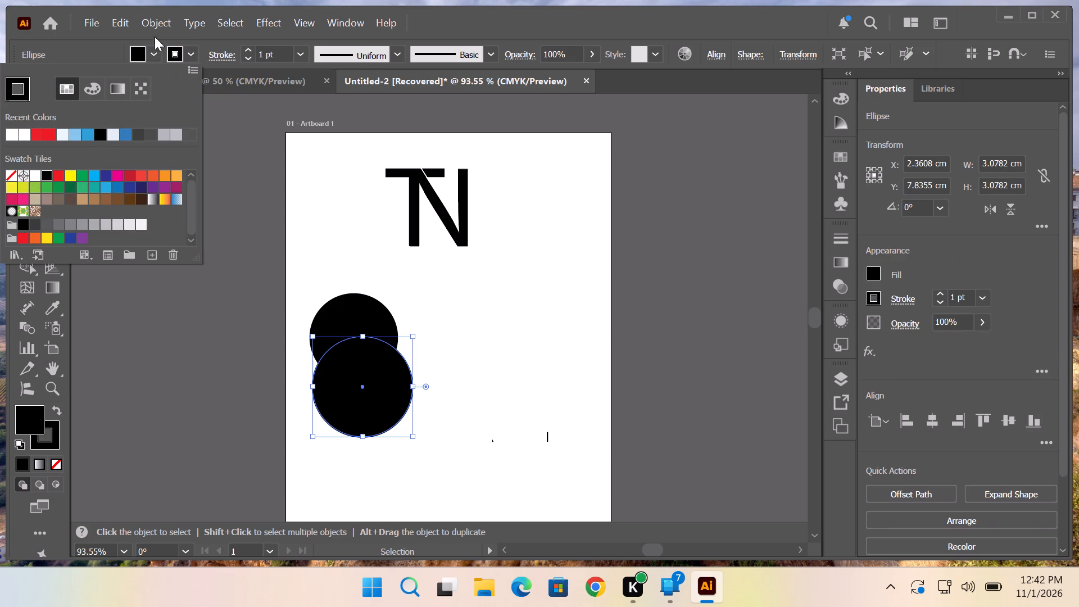
{"action": "left_click", "coordinate": [151, 47]}
{"action": "left_click", "coordinate": [153, 51]}
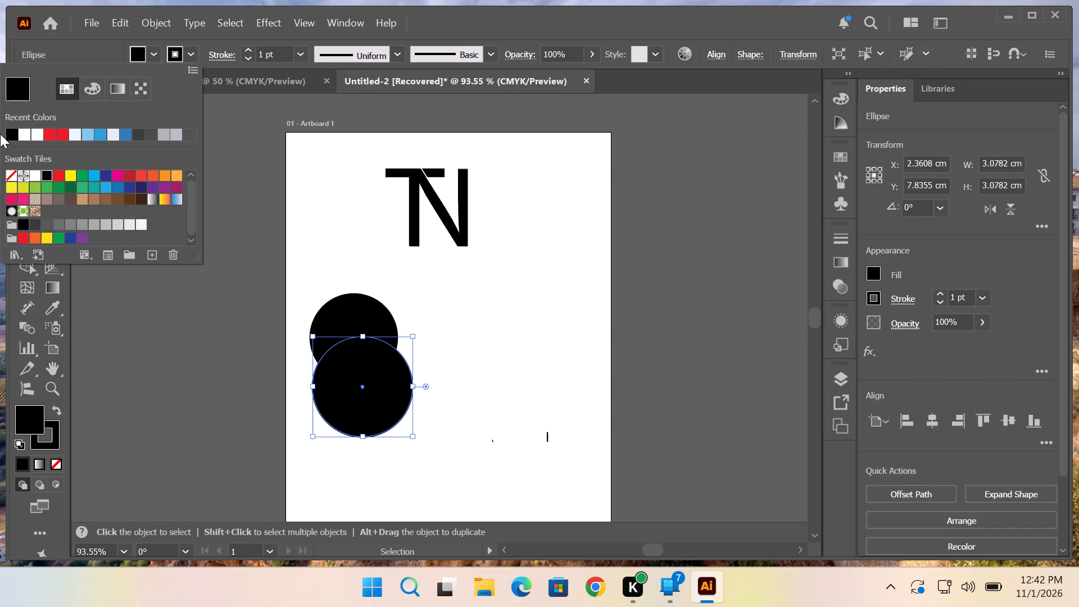
{"action": "left_click", "coordinate": [10, 176]}
{"action": "left_click", "coordinate": [465, 265]}
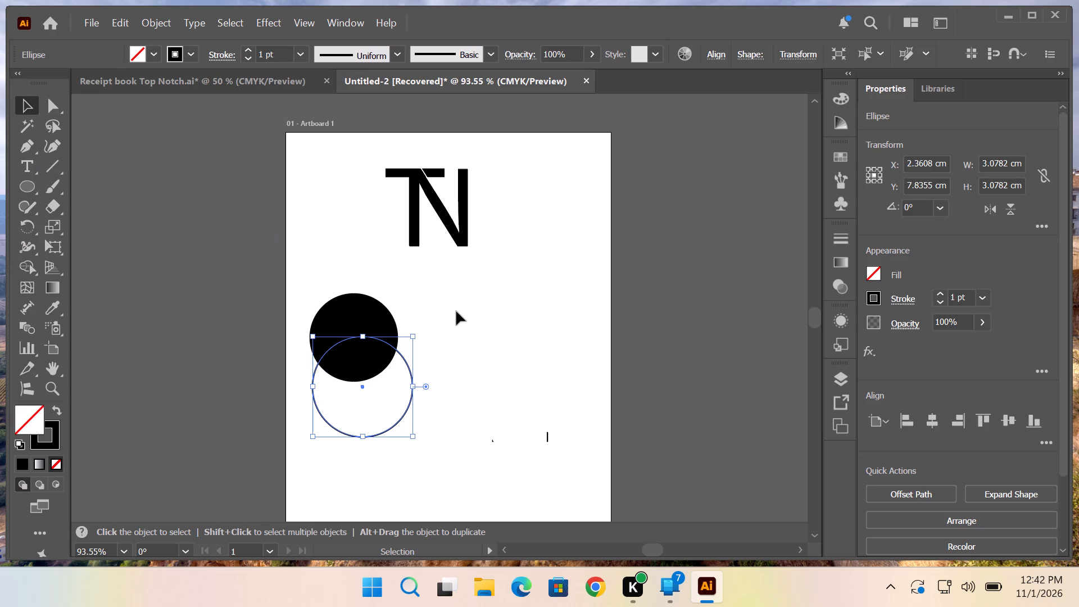
{"action": "left_click", "coordinate": [456, 316]}
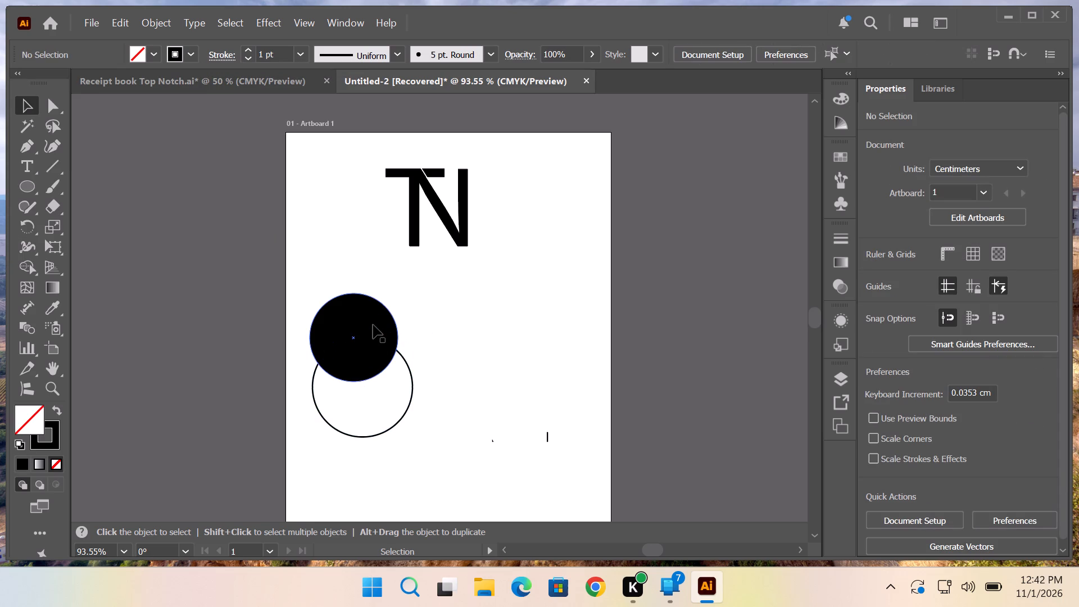
Move the smaller black circle over the outlined circle, offset slightly to the right with both centres at the same height.
{"action": "left_click_drag", "start_coordinate": [373, 310], "coordinate": [414, 360]}
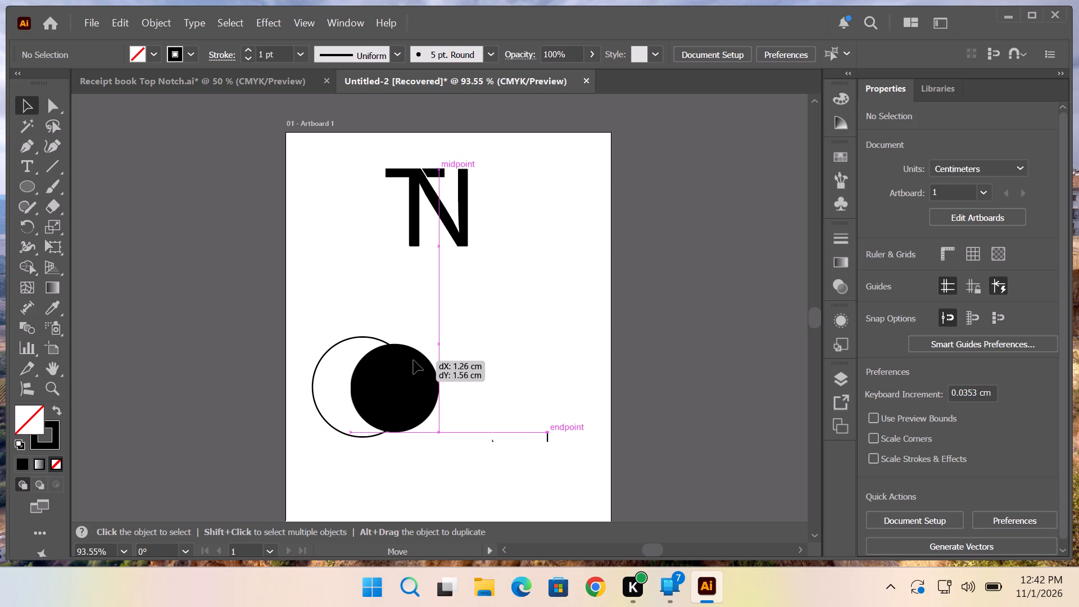
{"action": "left_click_drag", "start_coordinate": [414, 360], "coordinate": [395, 360]}
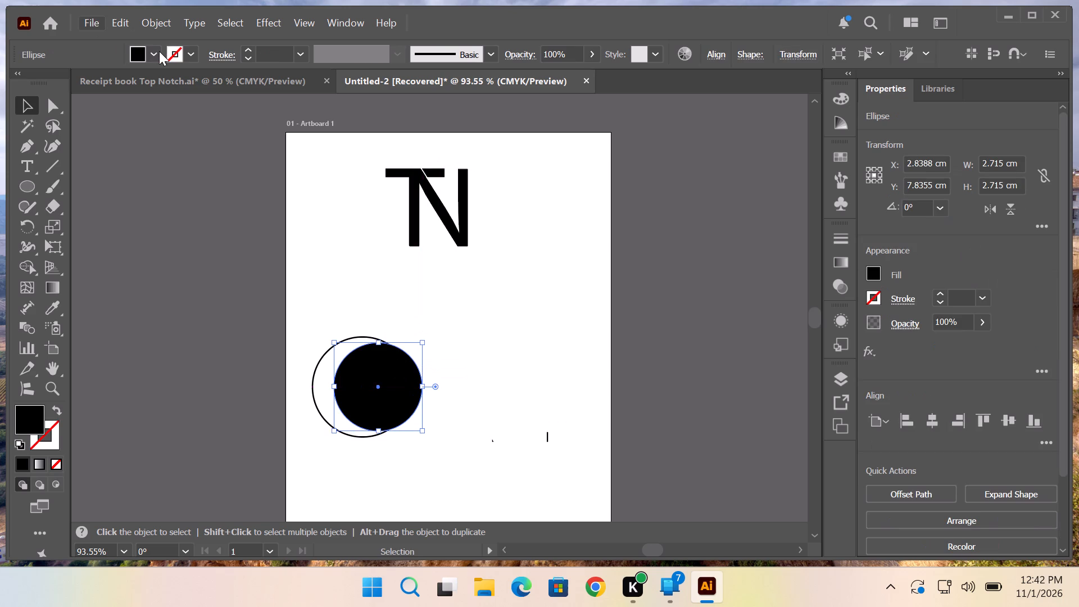
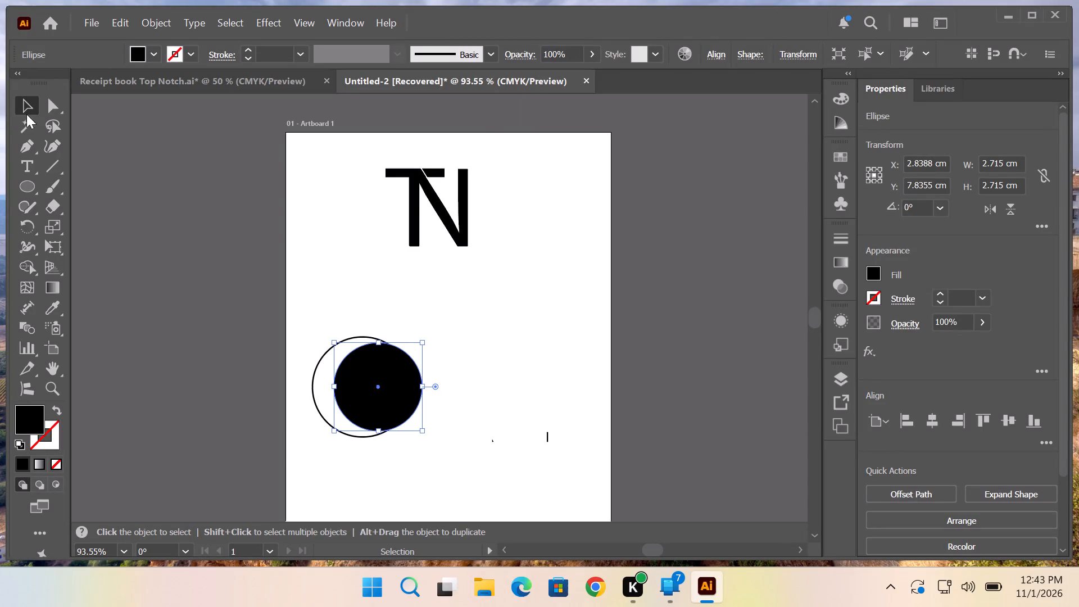
Fill the larger outlined circle with black, keeping its 1 pt stroke, and deselect it.
{"action": "left_click", "coordinate": [319, 361]}
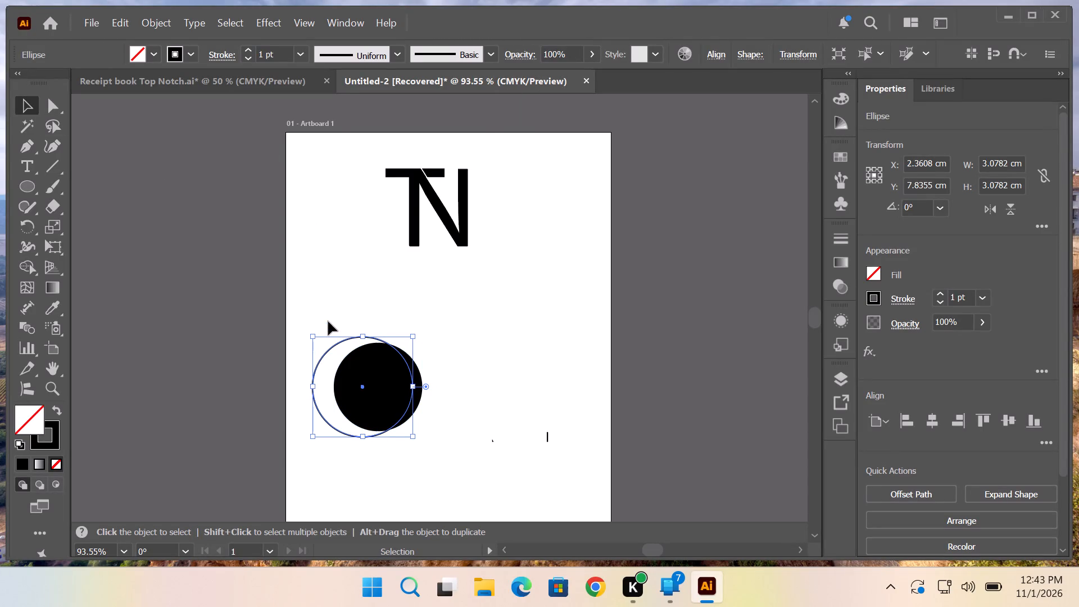
{"action": "left_click", "coordinate": [154, 48]}
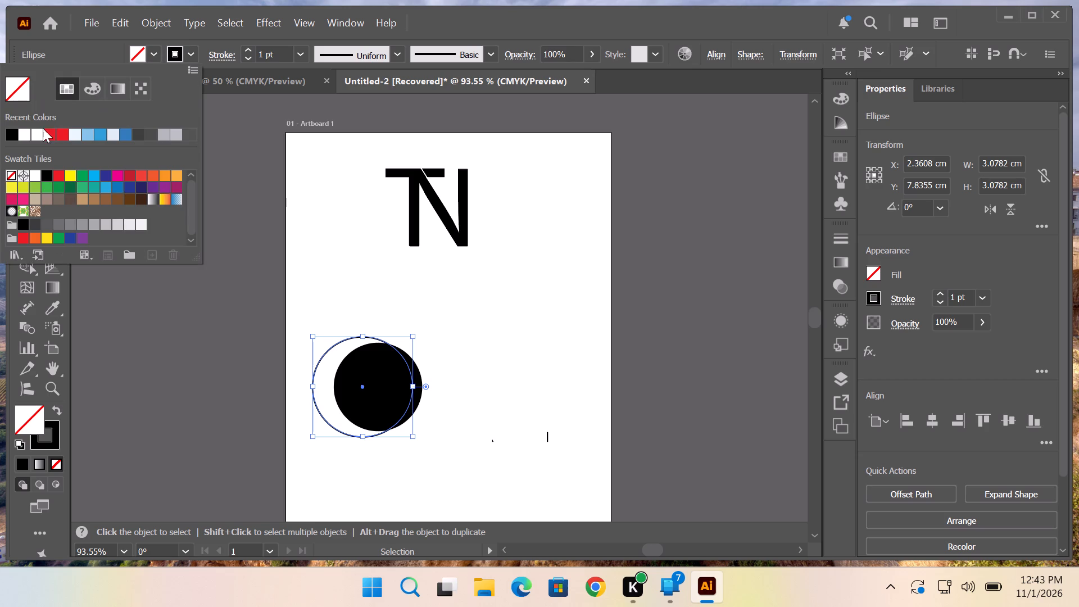
{"action": "left_click", "coordinate": [11, 135]}
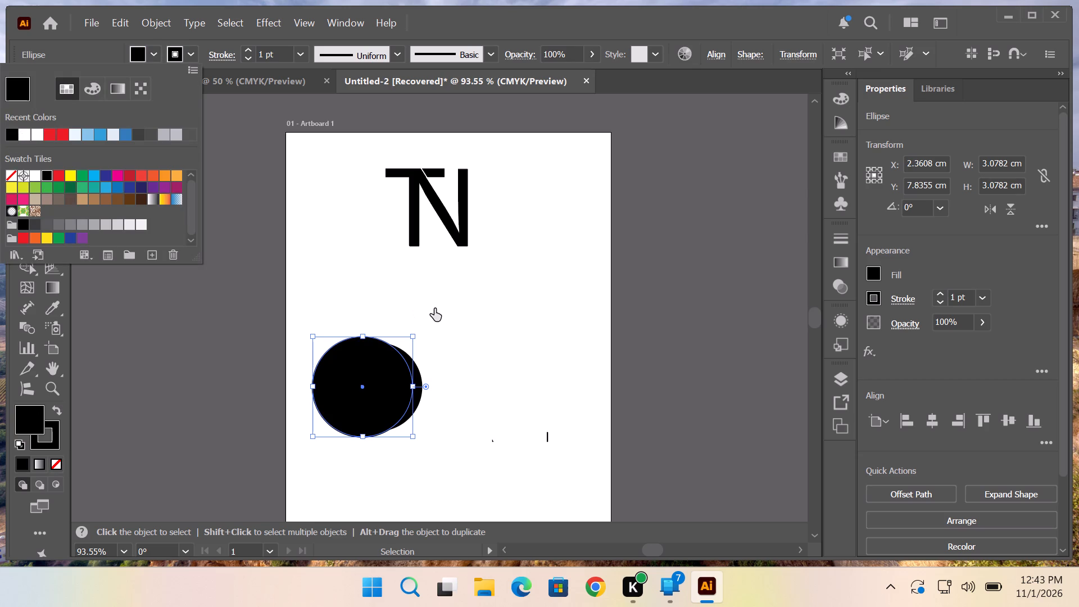
{"action": "left_click", "coordinate": [434, 308]}
{"action": "left_click", "coordinate": [463, 291]}
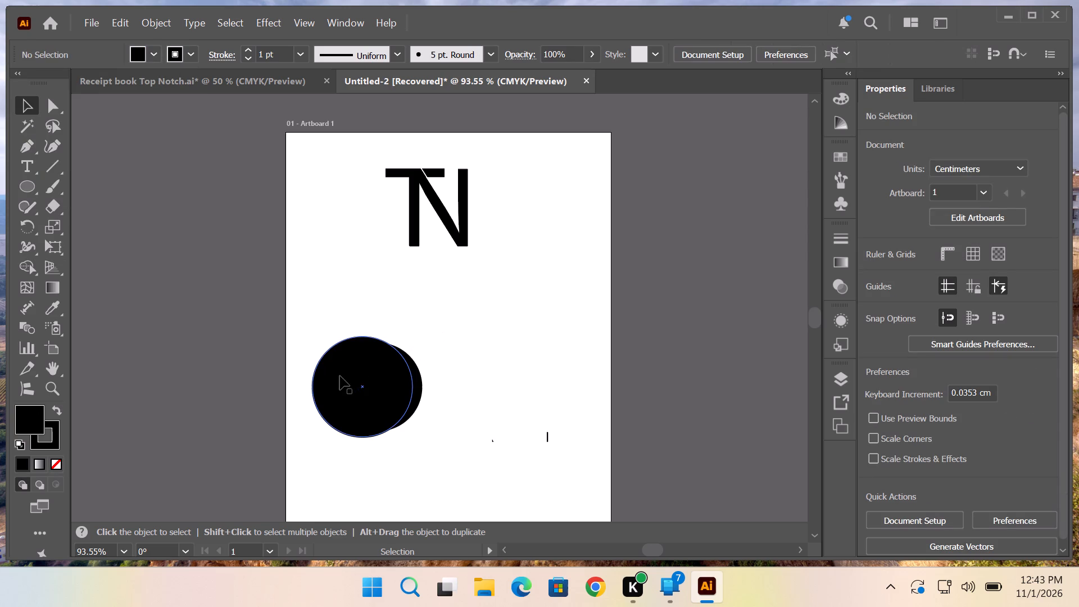
Select the smaller black circle overlapping the larger one.
{"action": "left_click", "coordinate": [421, 371]}
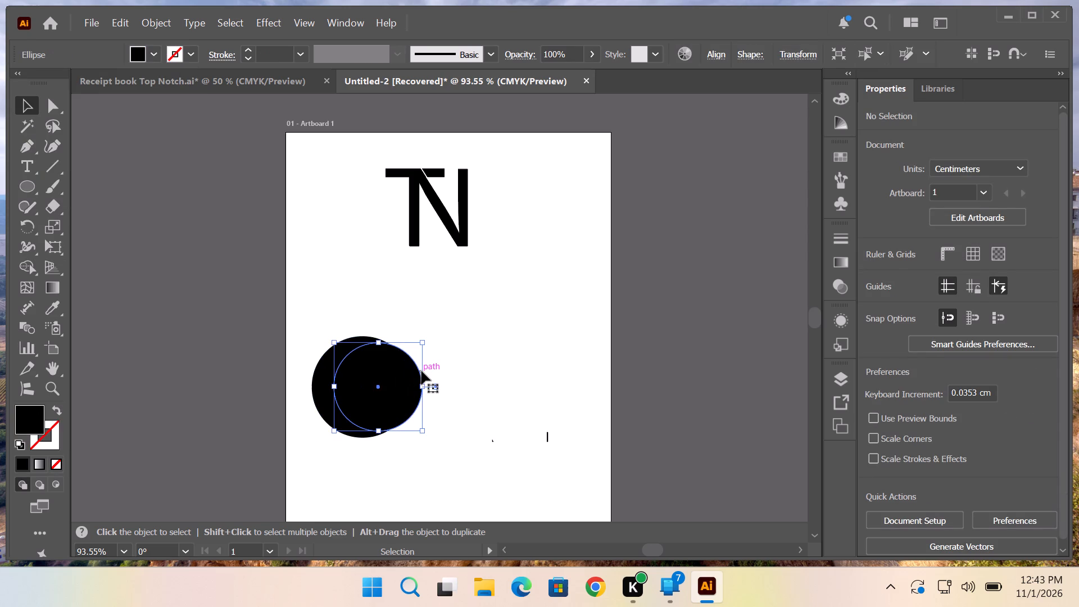
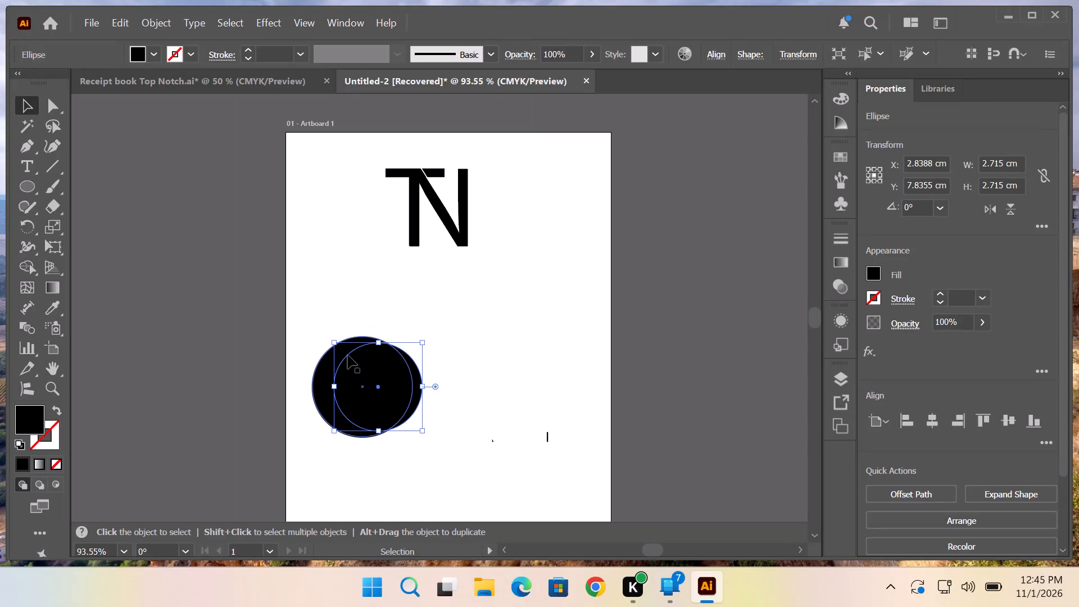
Use Shape Builder on both black circles to remove their overlap and the smaller circle's outer sliver, leaving a crescent open to the right.
{"action": "left_click", "coordinate": [373, 316]}
{"action": "left_click", "coordinate": [334, 361]}
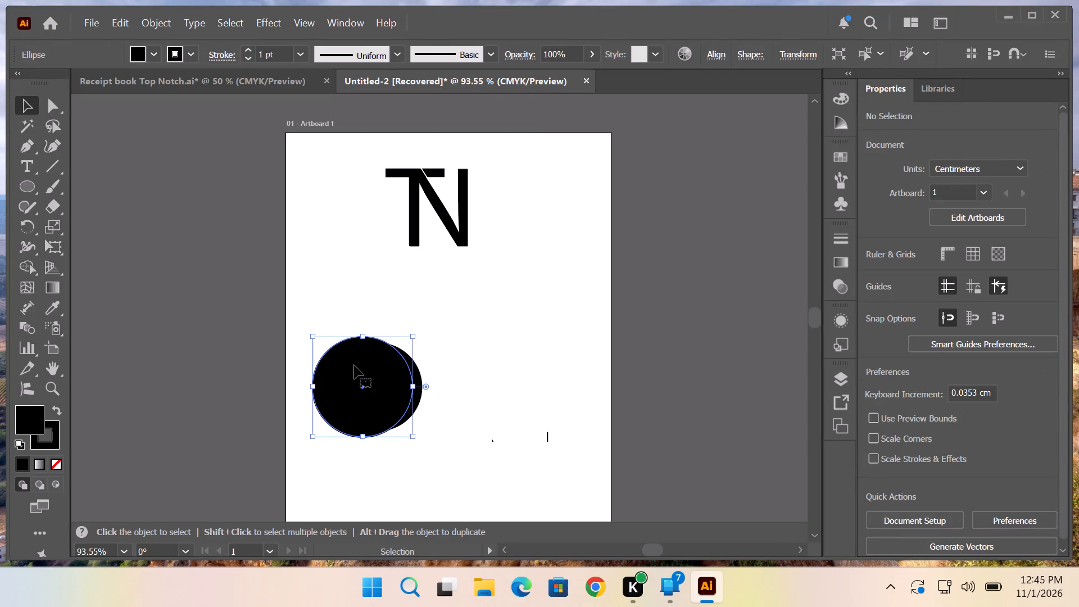
{"action": "left_click", "coordinate": [488, 357]}
{"action": "left_click_drag", "start_coordinate": [304, 329], "coordinate": [401, 450]}
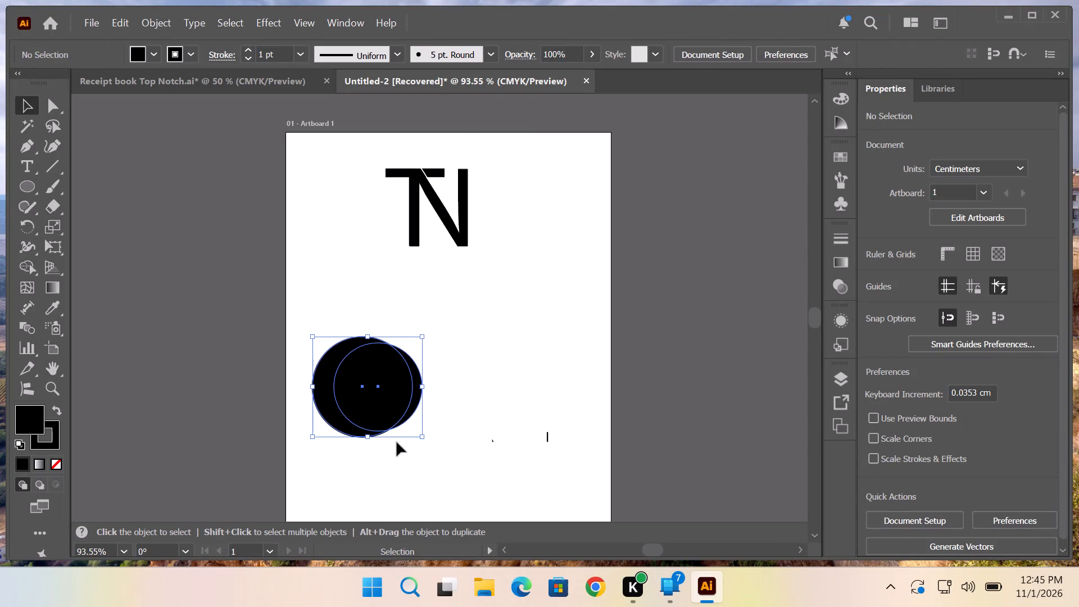
{"action": "left_click", "coordinate": [29, 273]}
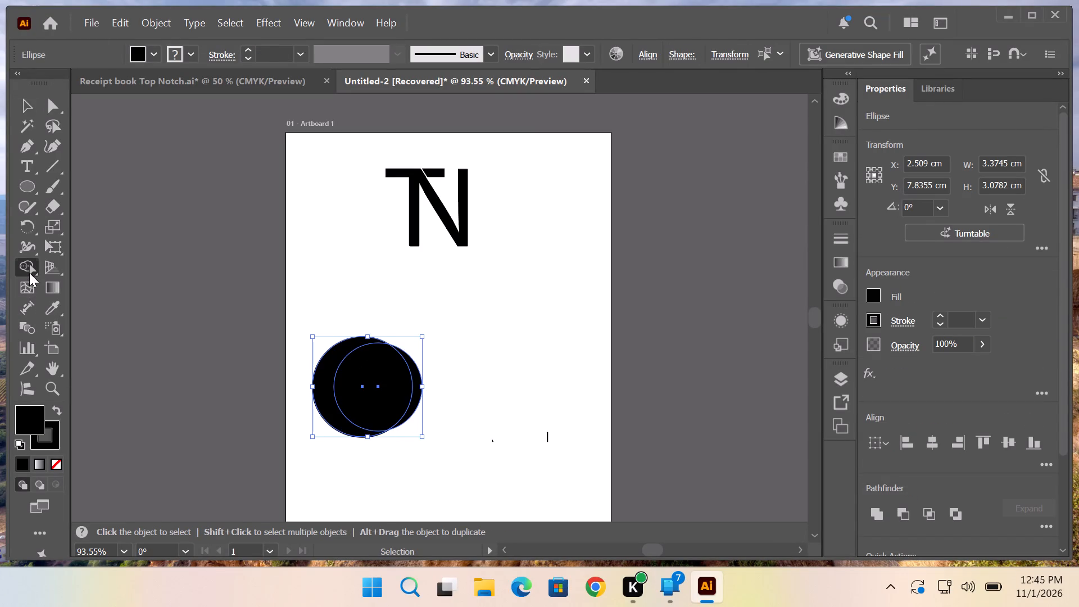
{"action": "left_click", "coordinate": [348, 350], "text": "alt"}
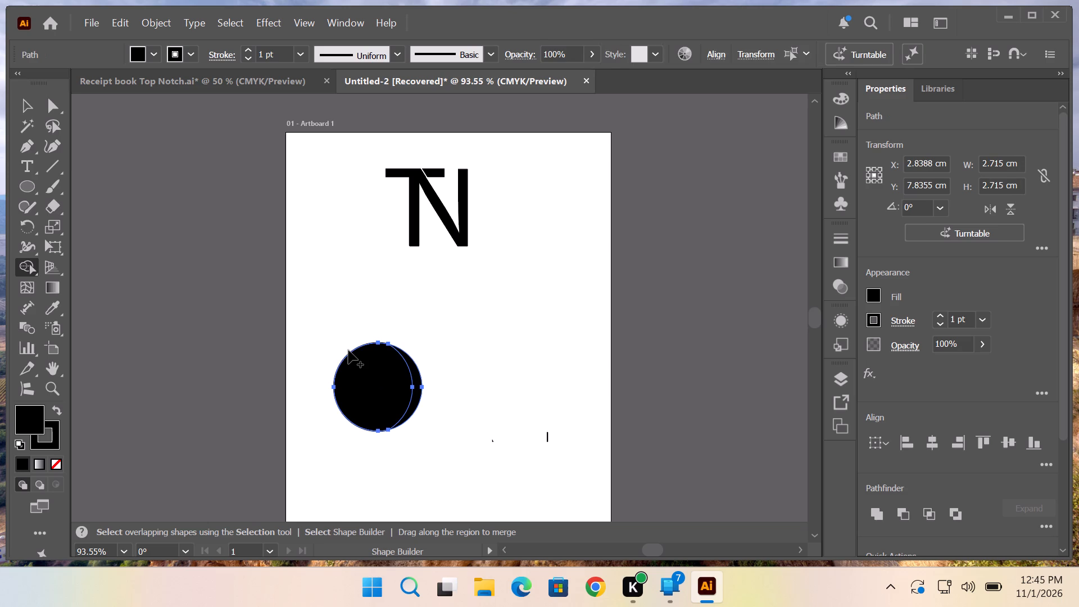
{"action": "key", "text": "ctrl+z"}
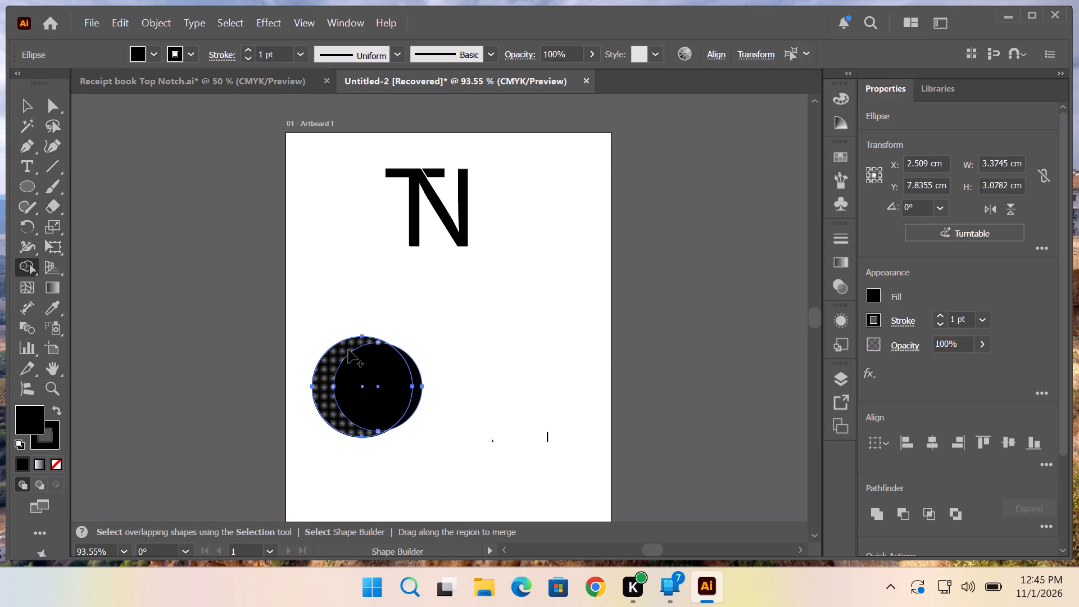
{"action": "left_click", "coordinate": [381, 378], "text": "alt"}
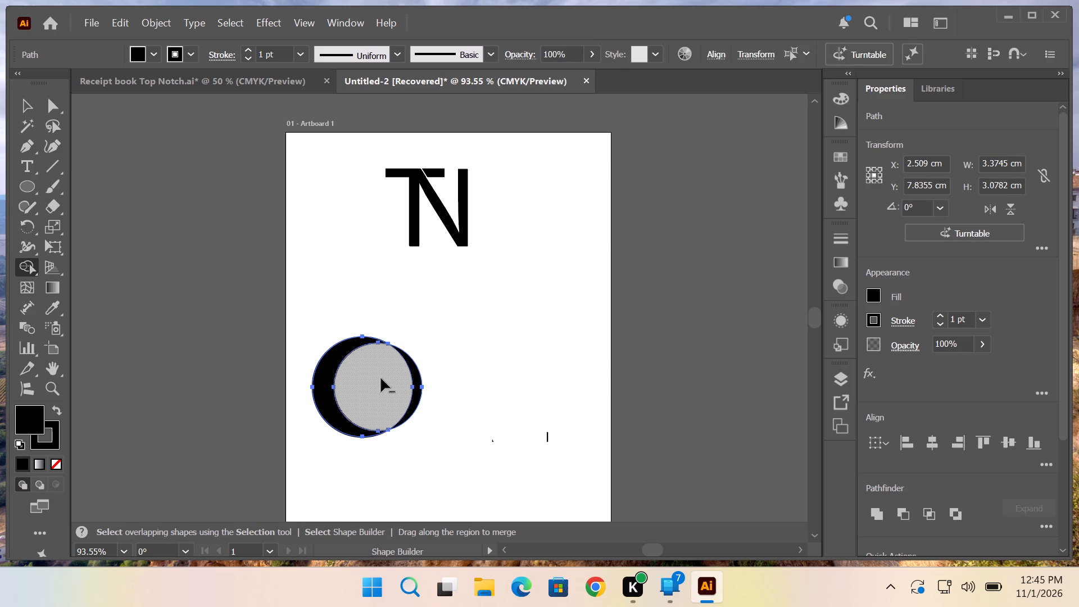
{"action": "left_click", "coordinate": [416, 385], "text": "alt"}
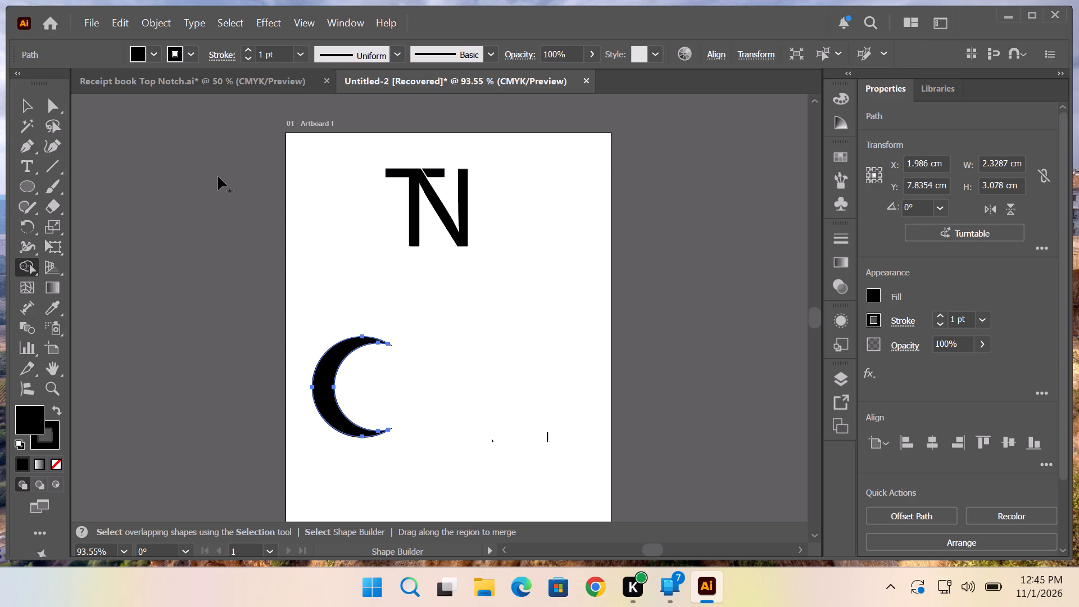
Move the crescent up around the left side of the TN letters, at about X 3.15 cm, Y 2.11 cm, and deselect it.
{"action": "left_click", "coordinate": [32, 99]}
{"action": "left_click", "coordinate": [386, 296]}
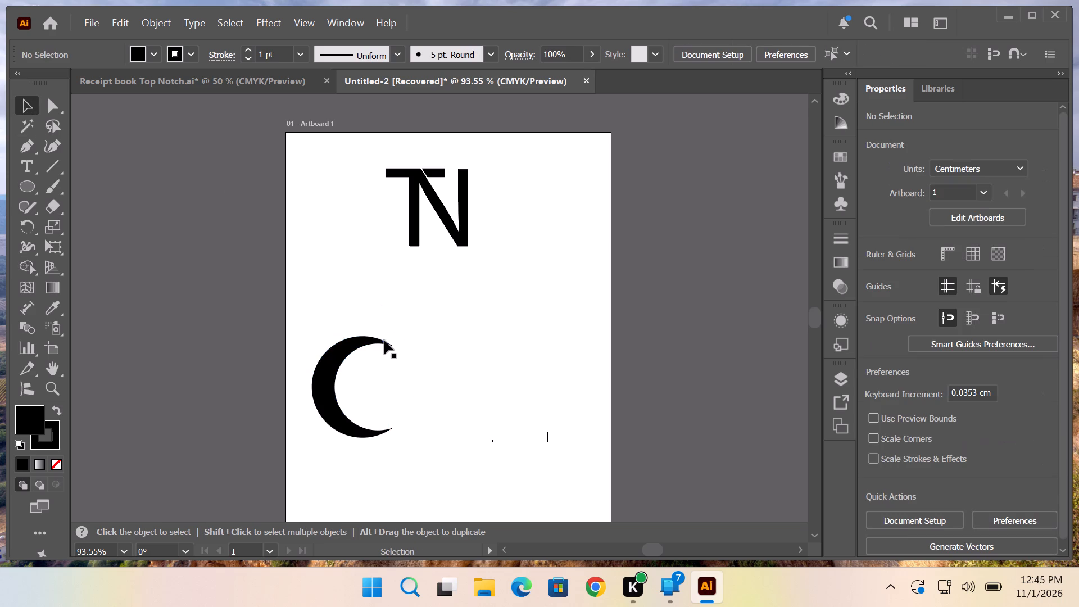
{"action": "left_click", "coordinate": [384, 345]}
{"action": "left_click", "coordinate": [391, 305]}
{"action": "left_click_drag", "start_coordinate": [349, 347], "coordinate": [414, 321]}
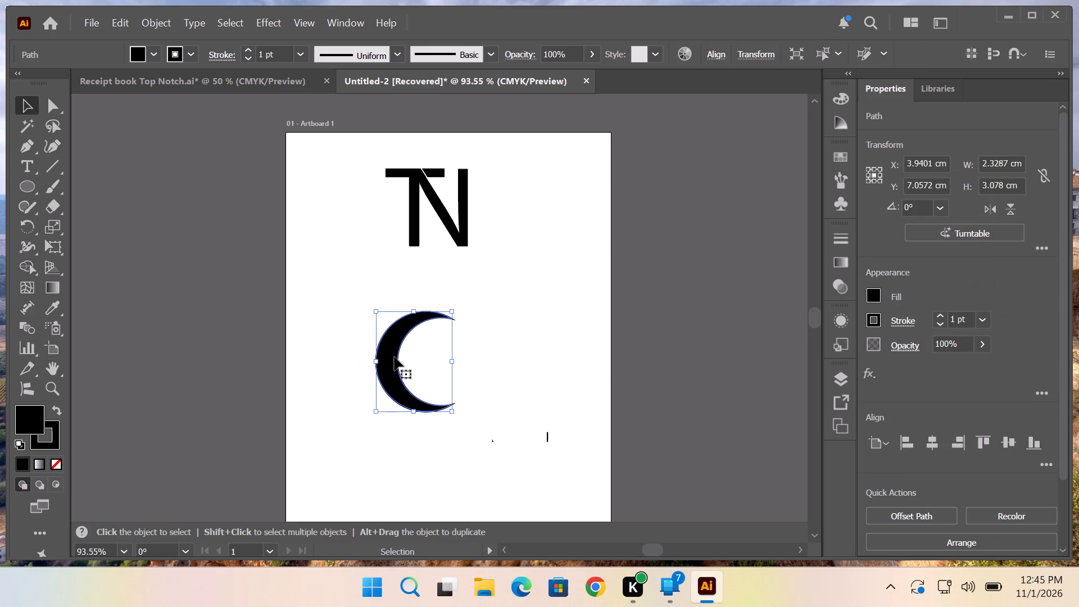
{"action": "left_click_drag", "start_coordinate": [387, 350], "coordinate": [359, 187]}
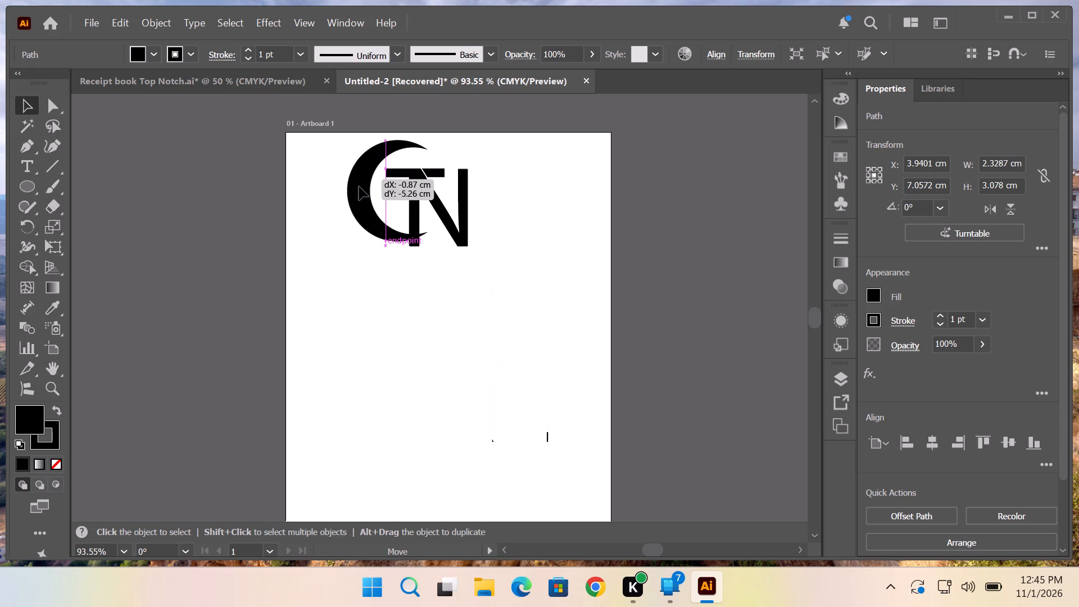
{"action": "left_click_drag", "start_coordinate": [359, 187], "coordinate": [357, 196]}
{"action": "left_click_drag", "start_coordinate": [353, 196], "coordinate": [353, 189]}
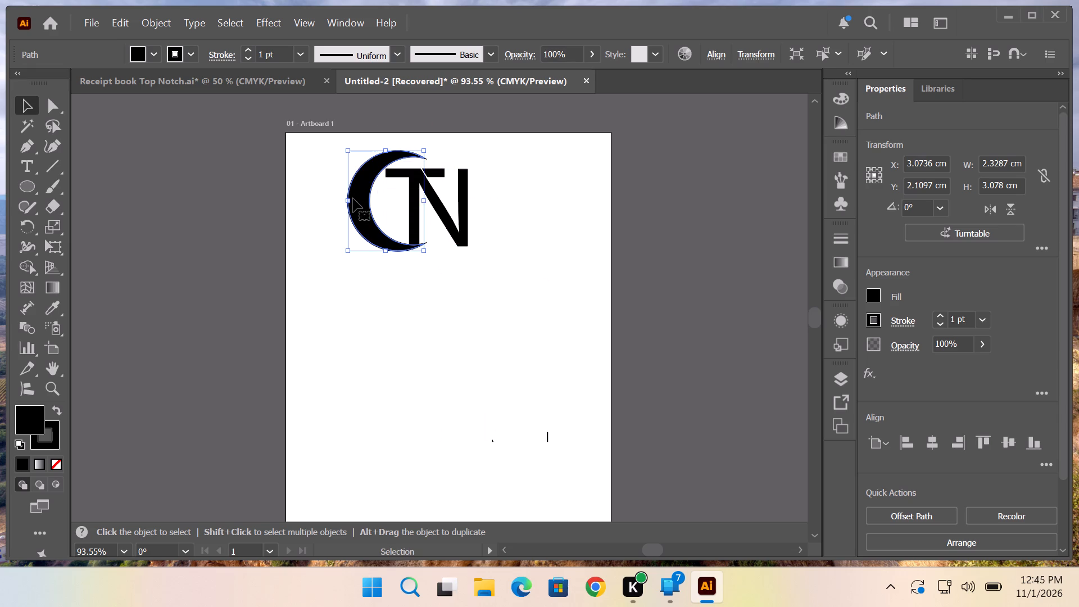
{"action": "left_click", "coordinate": [518, 340]}
{"action": "left_click", "coordinate": [368, 211]}
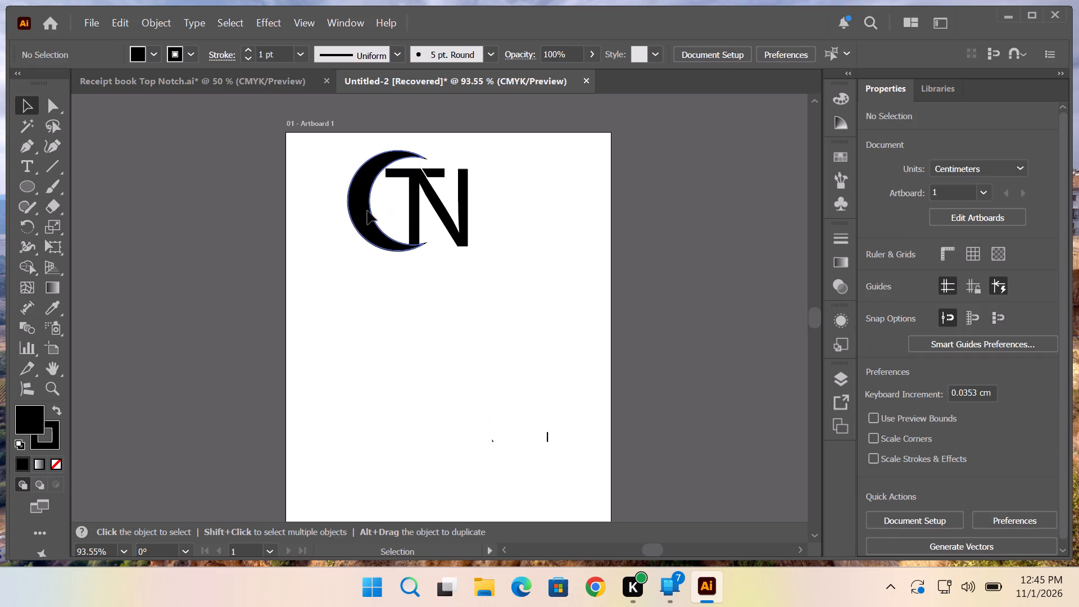
{"action": "left_click", "coordinate": [370, 211]}
{"action": "left_click", "coordinate": [501, 288]}
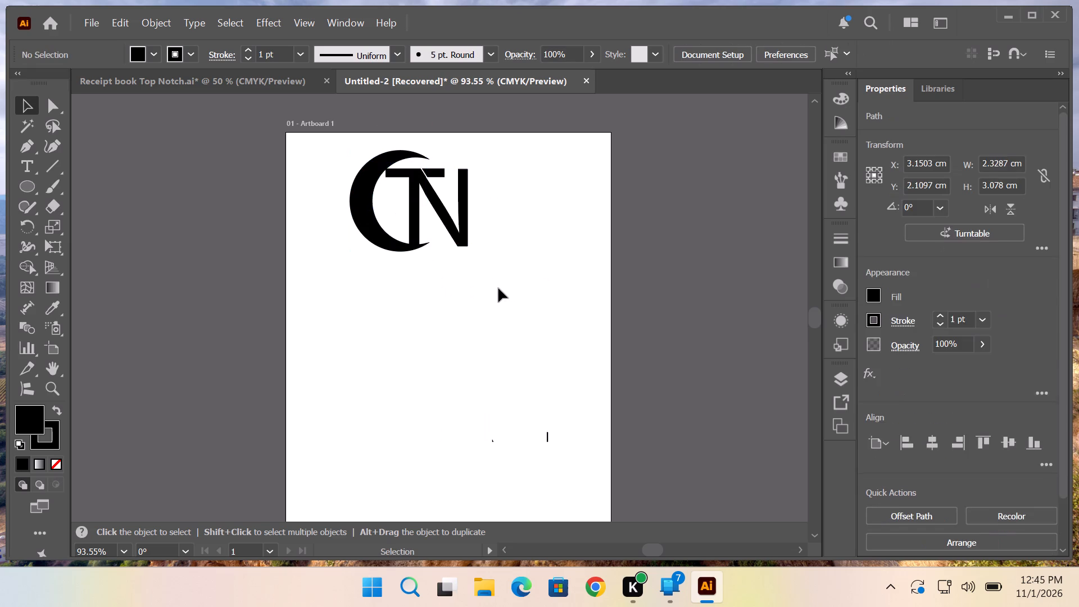
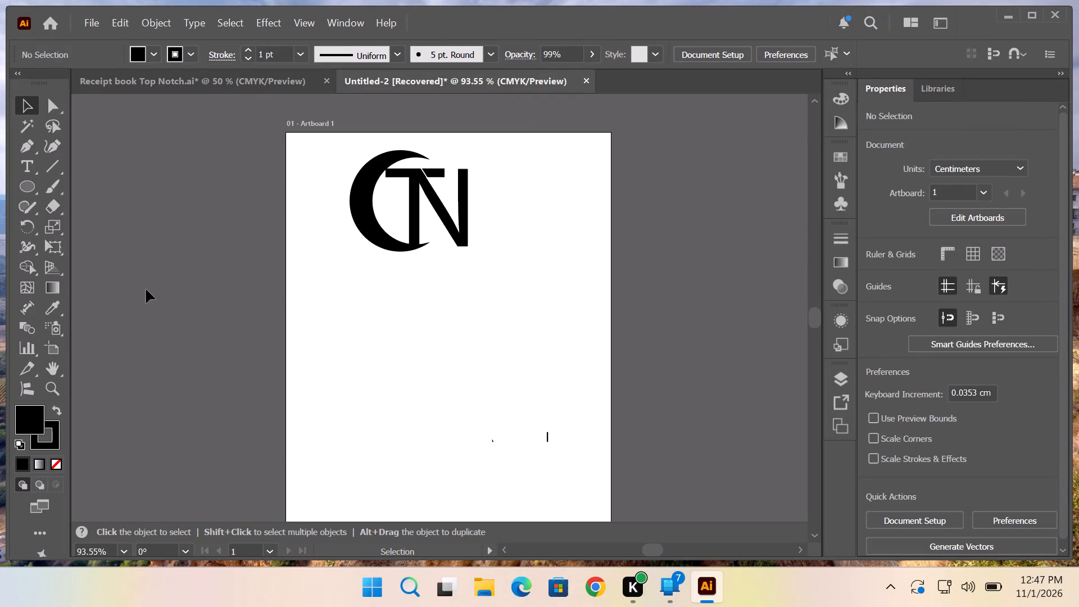
Show the rulers and place two vertical guides on the artboard at about X 1.22 cm and X 1.82 cm.
{"action": "key", "text": "ctrl+r"}
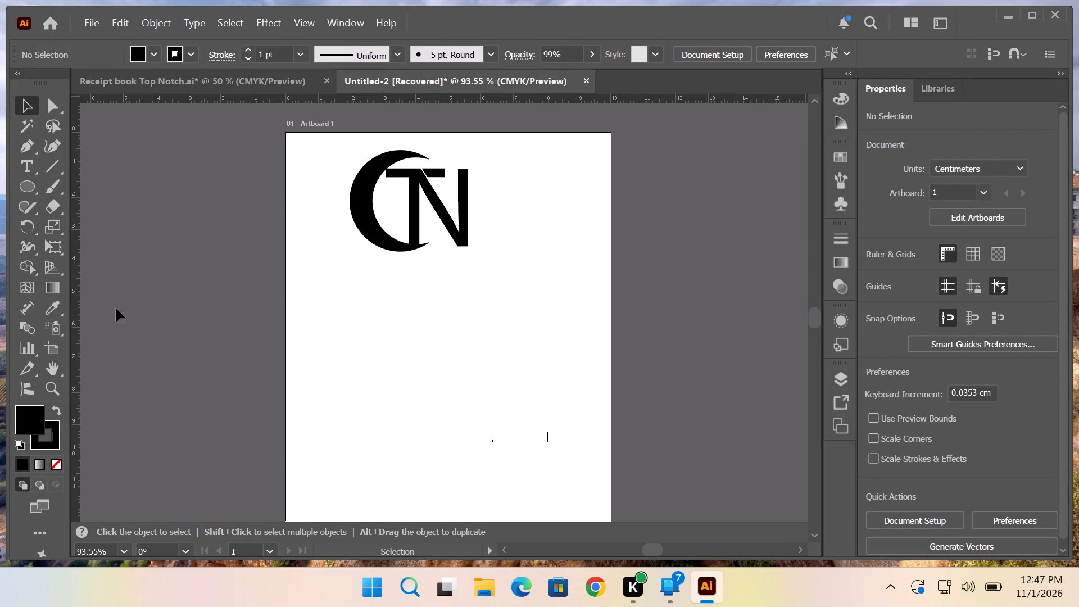
{"action": "left_click_drag", "start_coordinate": [75, 322], "coordinate": [332, 330]}
{"action": "left_click_drag", "start_coordinate": [332, 330], "coordinate": [325, 330]}
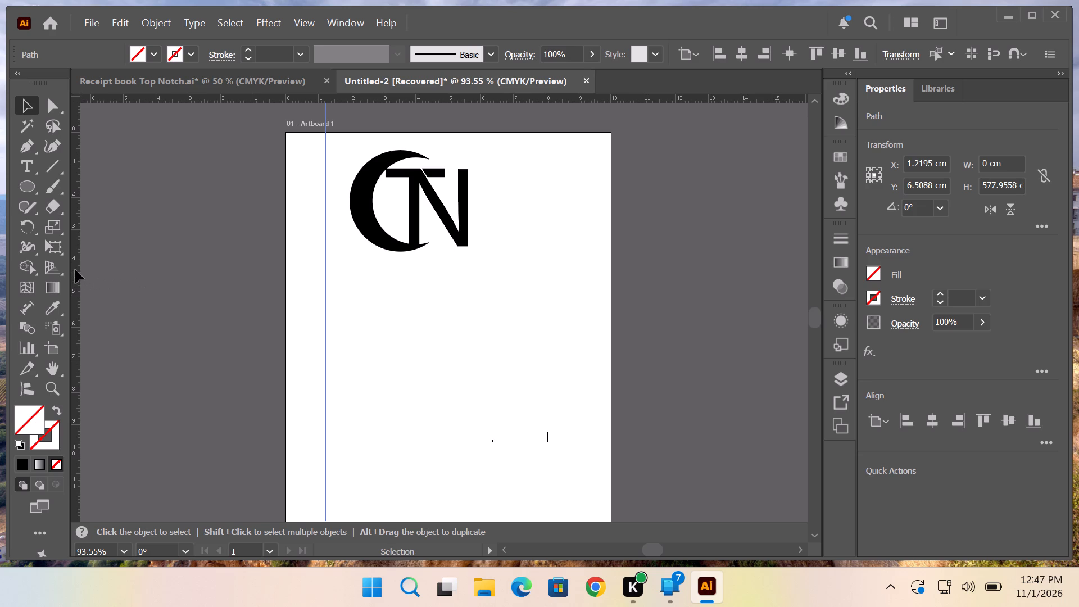
{"action": "left_click_drag", "start_coordinate": [75, 270], "coordinate": [344, 303]}
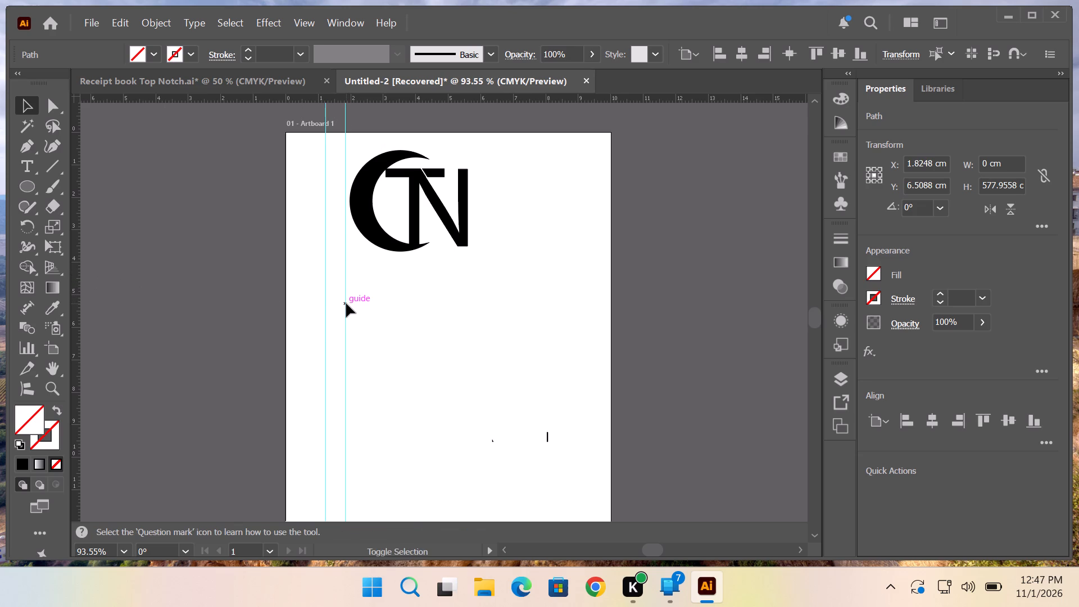
{"action": "left_click_drag", "start_coordinate": [346, 303], "coordinate": [370, 305], "text": "alt+shift"}
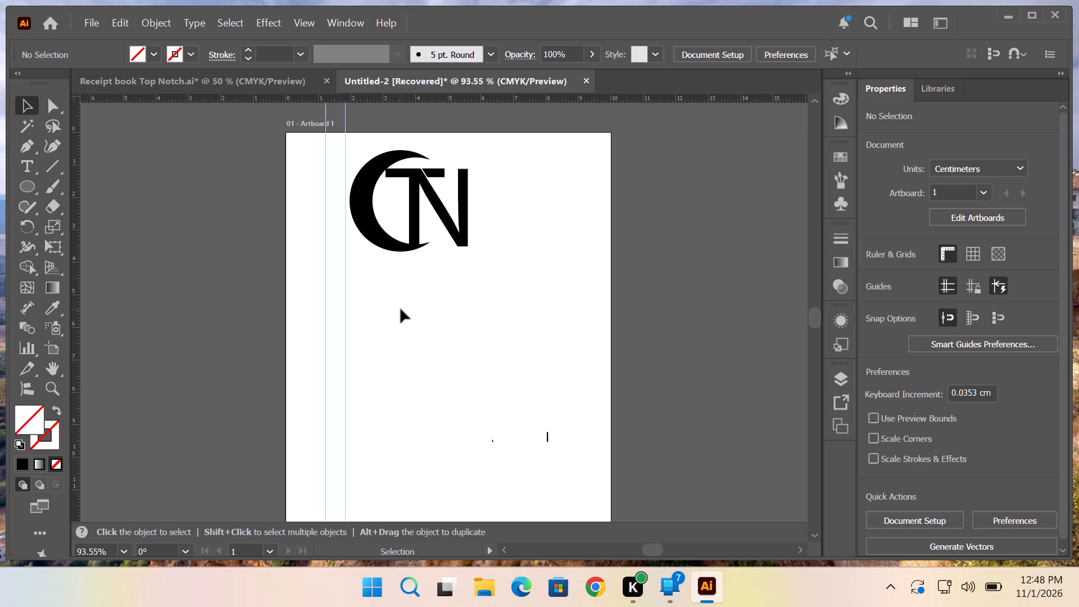
Add the point text "AB" in the empty area below the crescent TN logo.
{"action": "left_click", "coordinate": [25, 170]}
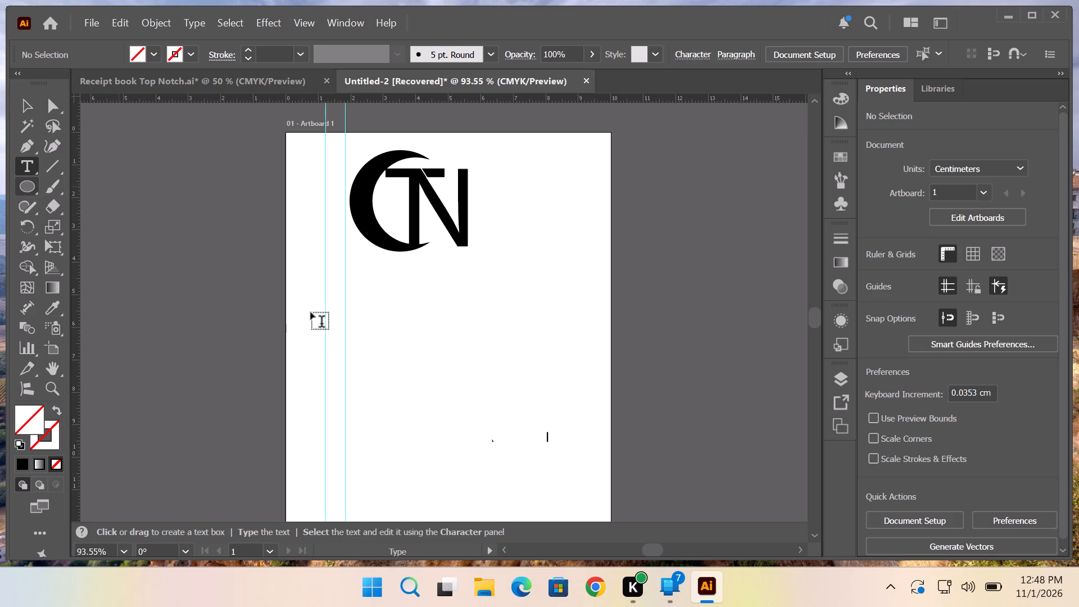
{"action": "left_click", "coordinate": [378, 348]}
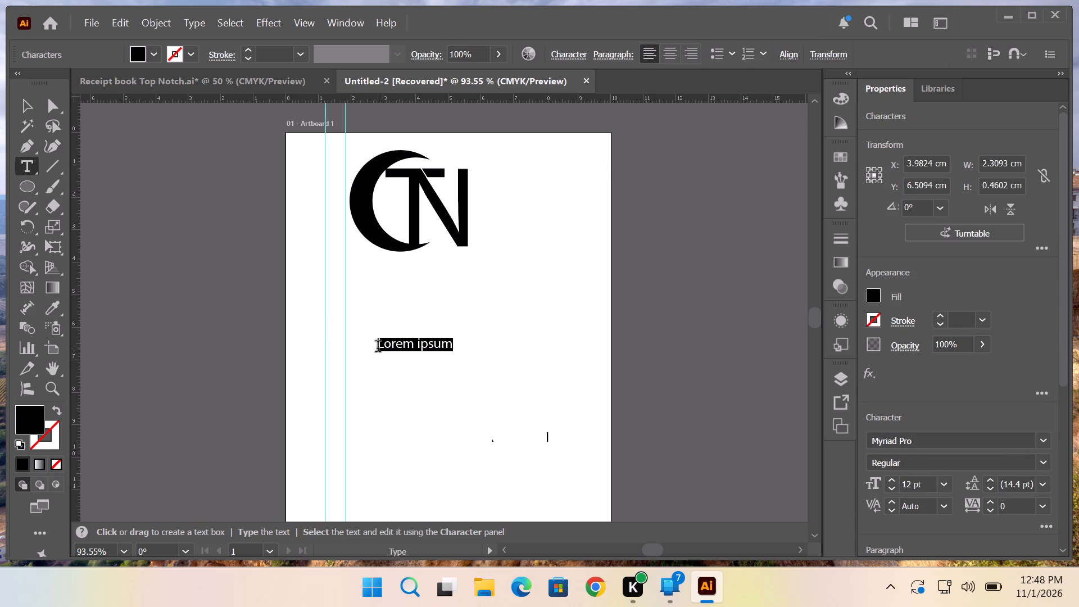
{"action": "key", "text": "a"}
{"action": "key", "text": "b"}
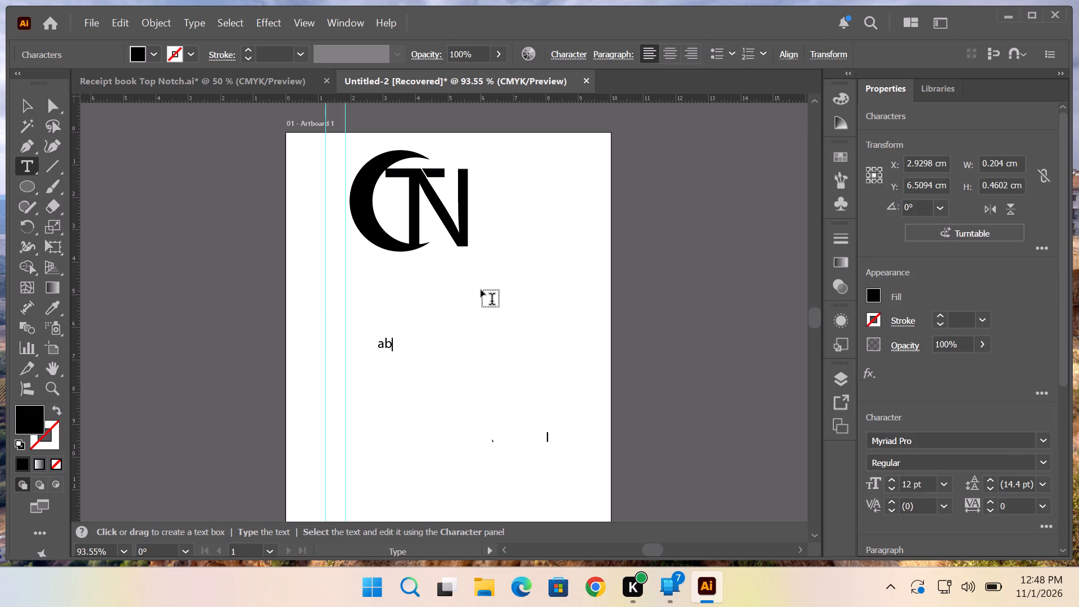
{"action": "key", "text": "BackSpace"}
{"action": "key", "text": "BackSpace"}
{"action": "type", "text": "AB"}
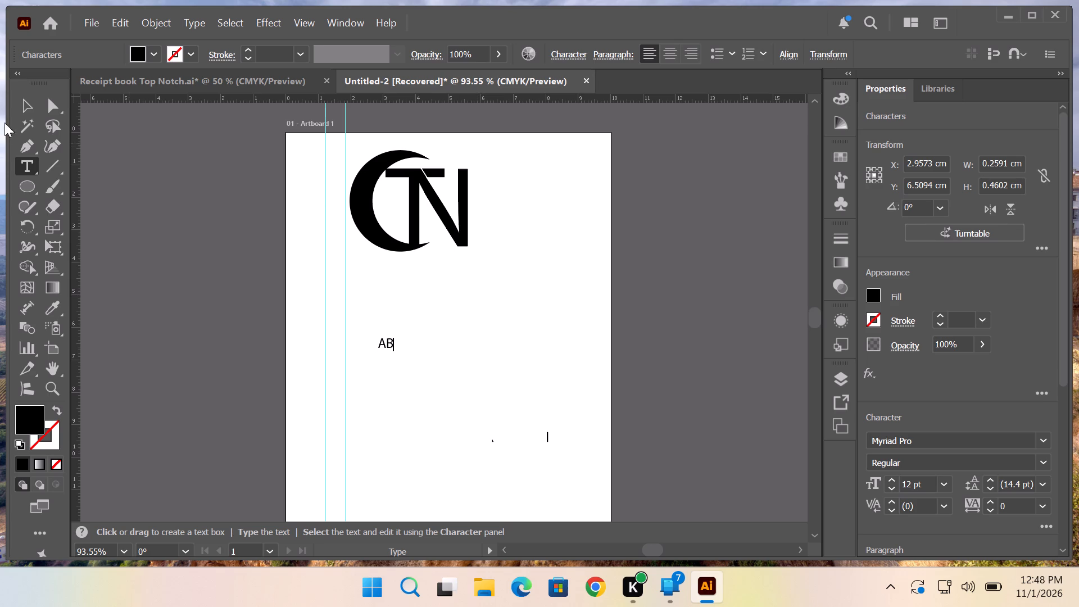
Scale the AB text up to about 75.6 pt and move it to about X 4.88 cm, Y 7.40 cm.
{"action": "left_click", "coordinate": [24, 105]}
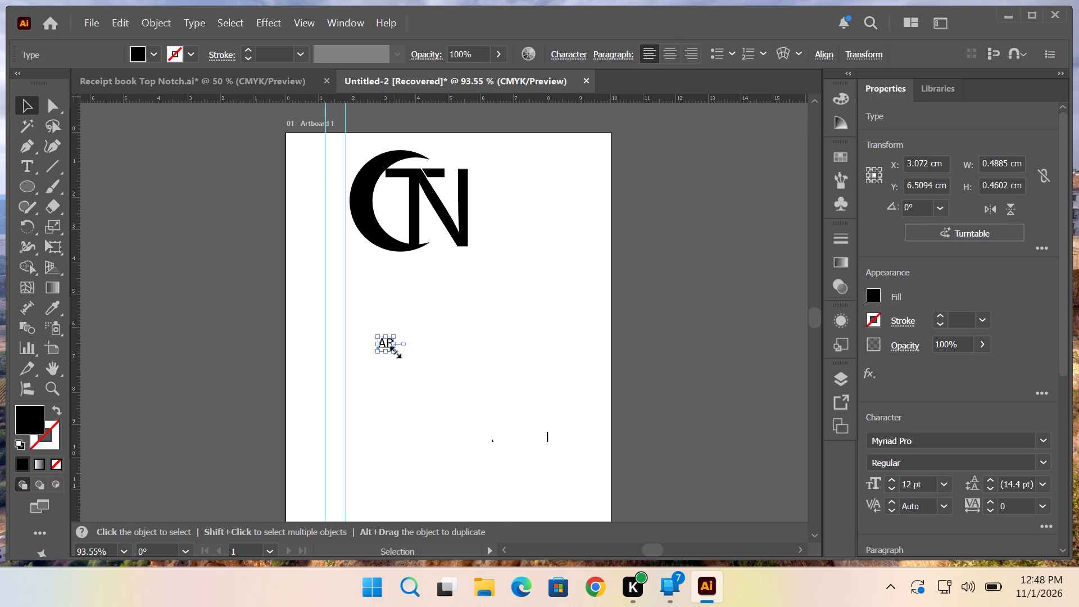
{"action": "left_click_drag", "start_coordinate": [394, 351], "coordinate": [478, 472], "text": "shift"}
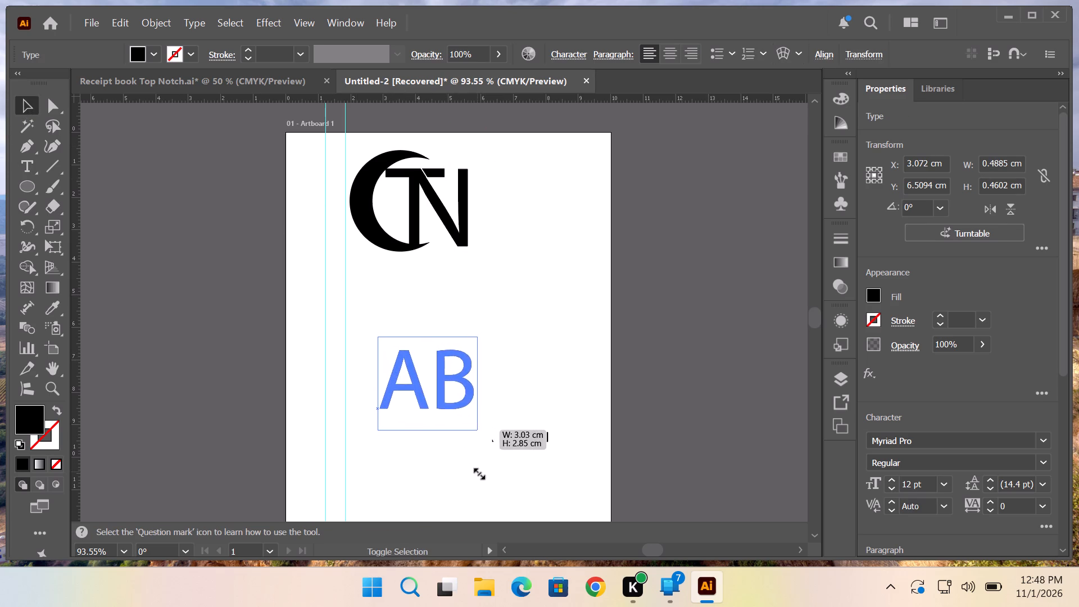
{"action": "left_click_drag", "start_coordinate": [478, 472], "coordinate": [478, 473], "text": "shift"}
{"action": "left_click_drag", "start_coordinate": [446, 378], "coordinate": [452, 367]}
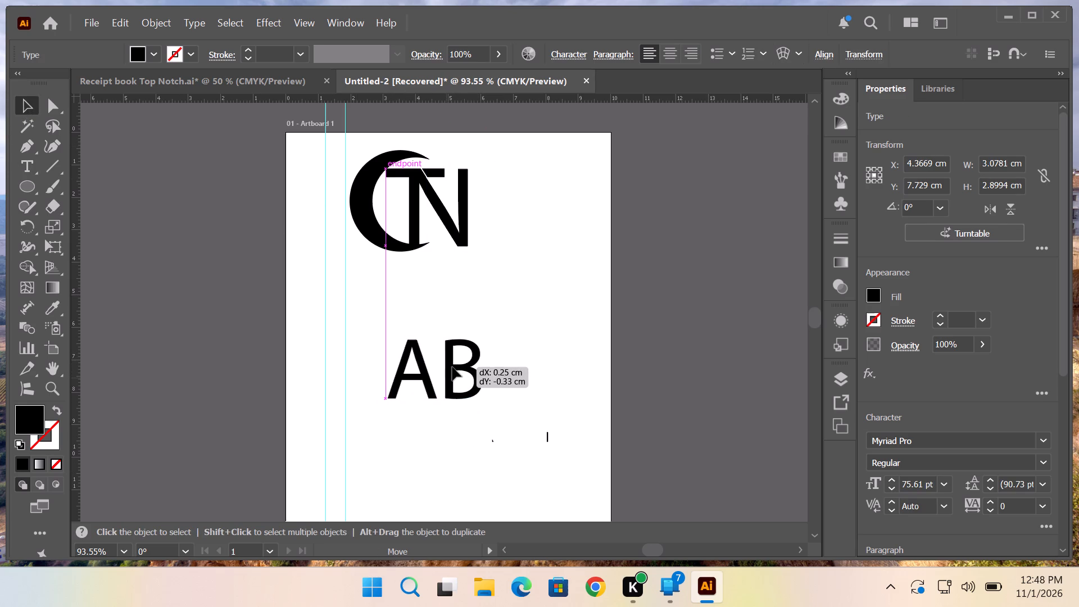
{"action": "left_click_drag", "start_coordinate": [452, 367], "coordinate": [461, 367]}
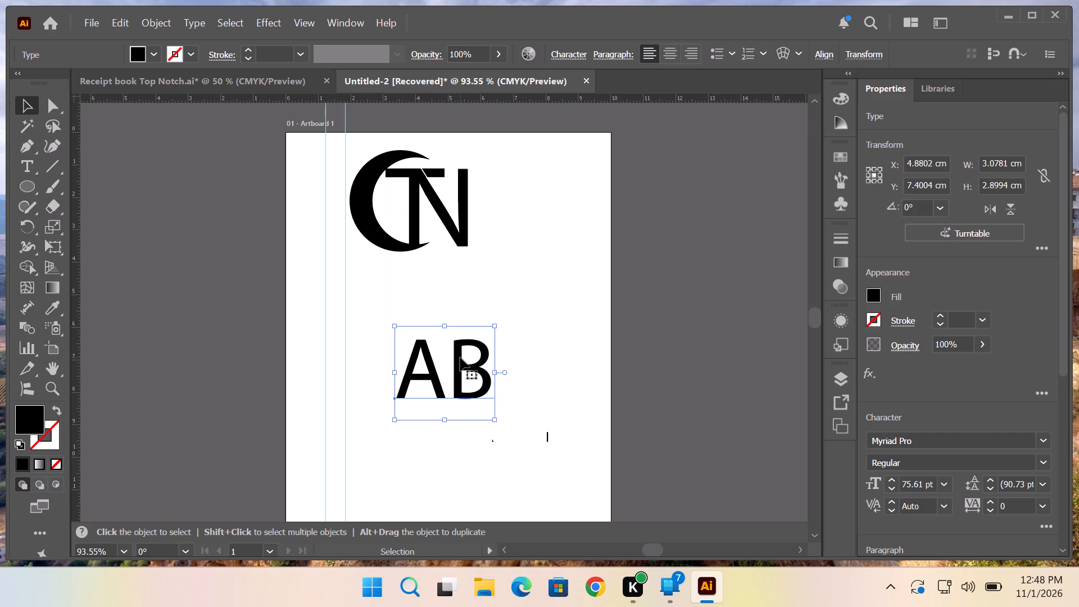
Set the AB text's font to Neuzeit Grotesk Bold.
{"action": "left_click", "coordinate": [1045, 441]}
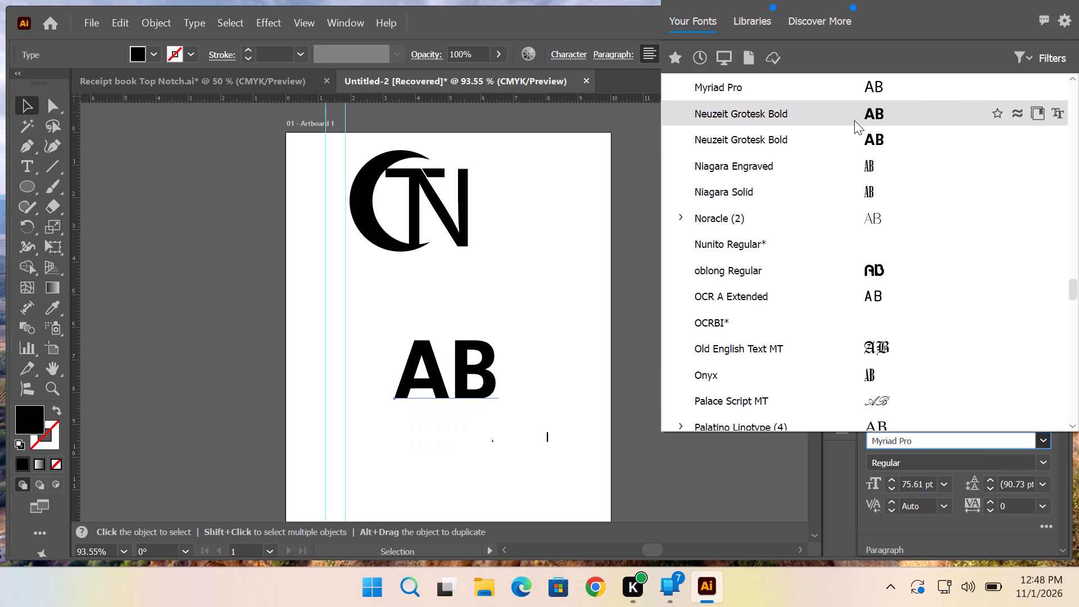
{"action": "left_click", "coordinate": [854, 120]}
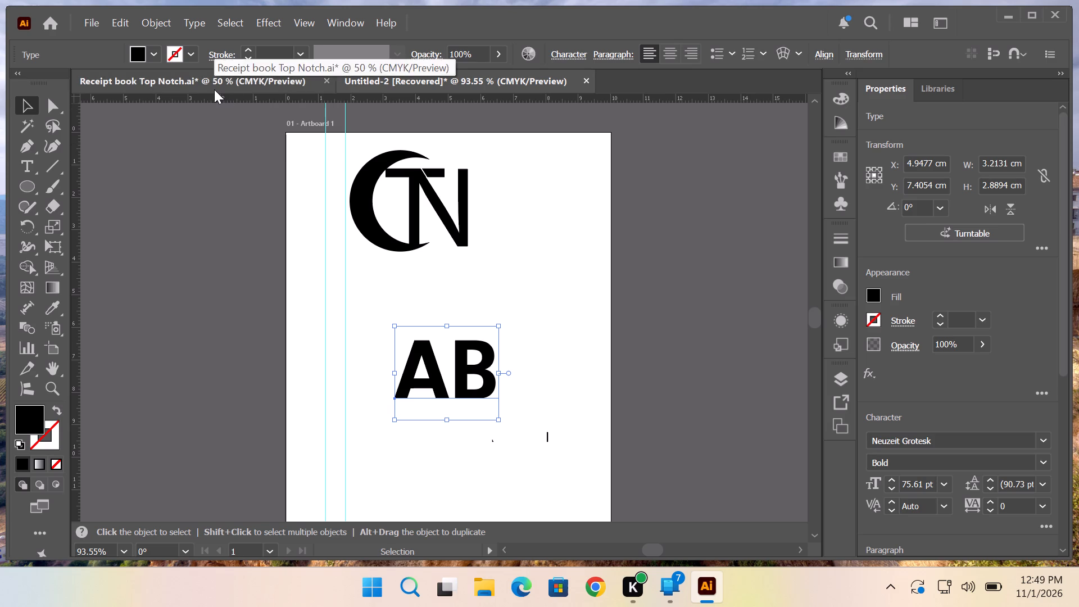
Expand the AB text's object and fill into outlines, and deselect it.
{"action": "left_click", "coordinate": [146, 24]}
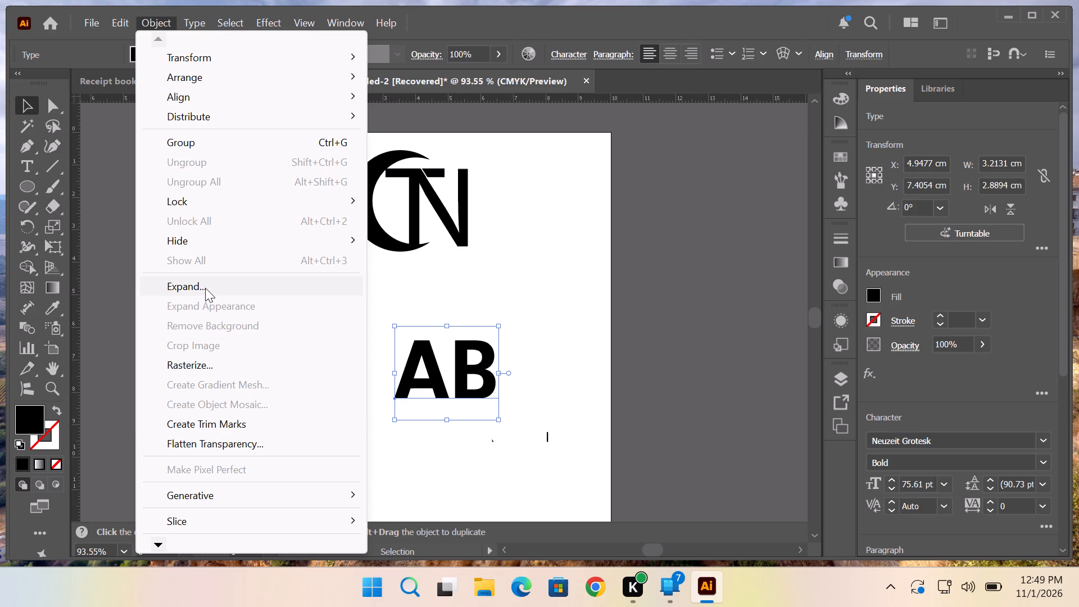
{"action": "left_click", "coordinate": [184, 288]}
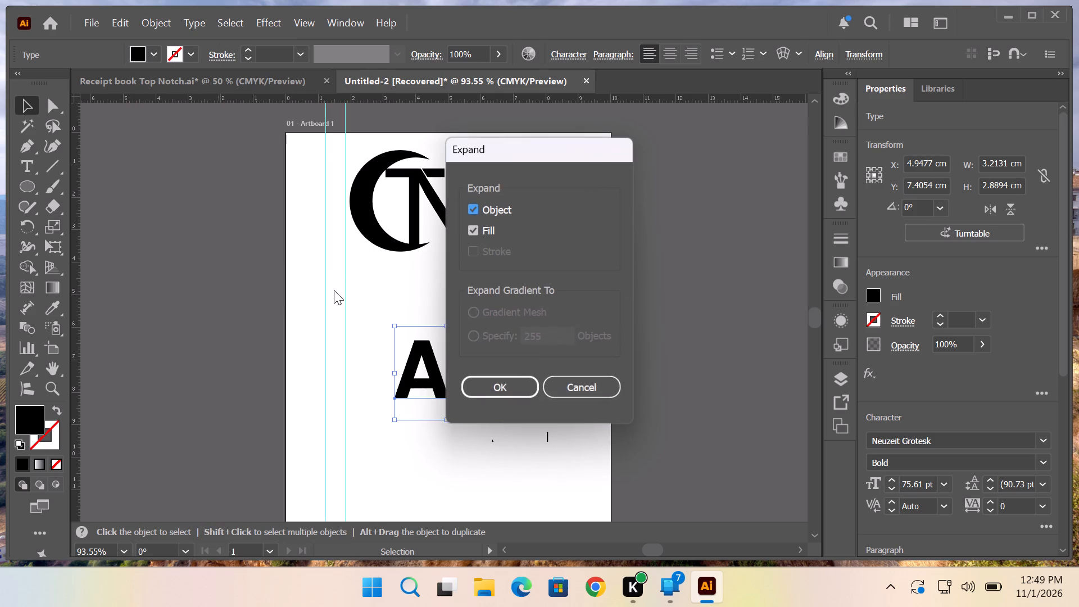
{"action": "left_click", "coordinate": [491, 389]}
{"action": "left_click", "coordinate": [531, 316]}
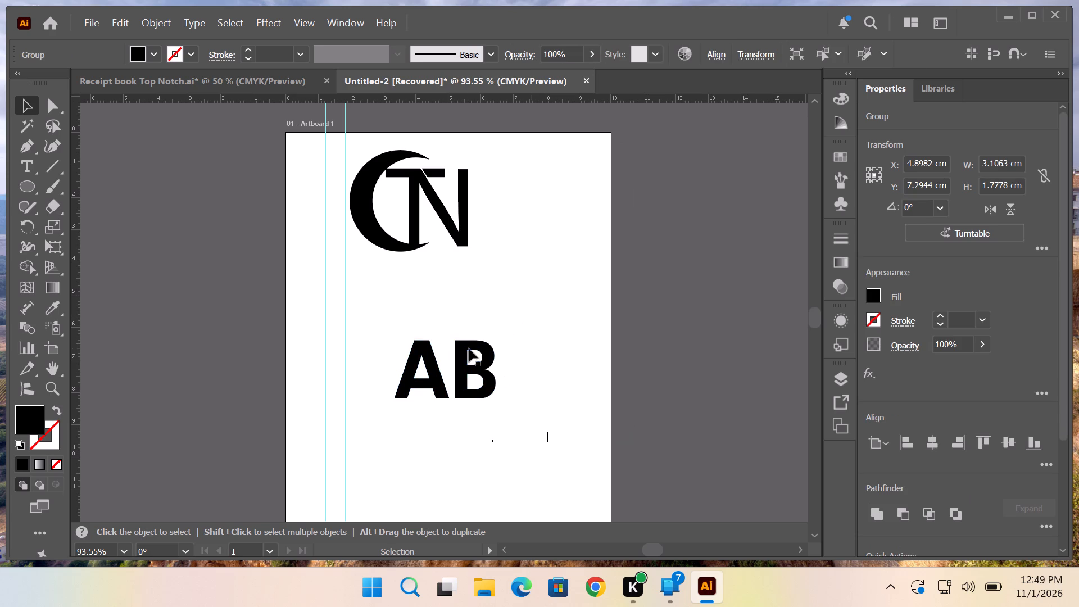
Move the outlined AB group to about X 5.25 cm, Y 7.39 cm, ungroup it into separate letters and deselect.
{"action": "left_click_drag", "start_coordinate": [465, 369], "coordinate": [477, 370]}
{"action": "right_click", "coordinate": [473, 370]}
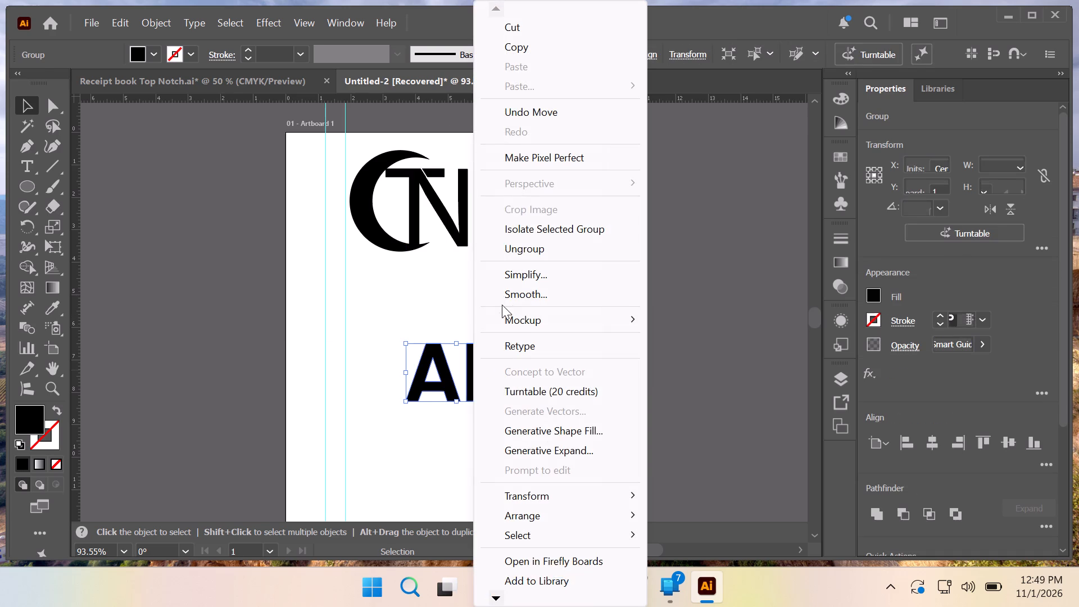
{"action": "left_click", "coordinate": [521, 259]}
{"action": "left_click", "coordinate": [522, 251]}
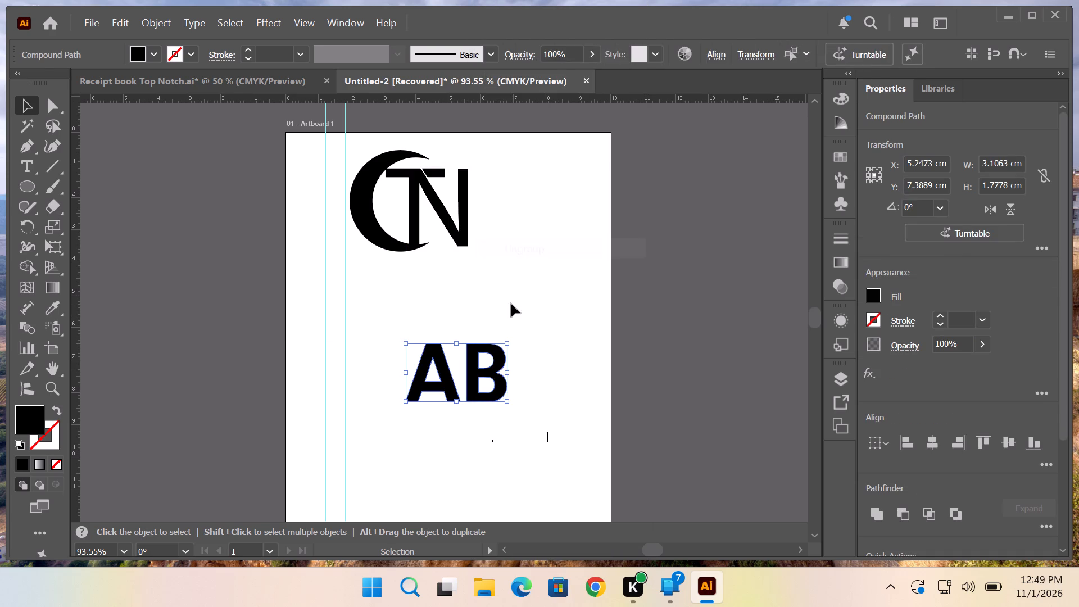
{"action": "left_click", "coordinate": [511, 303]}
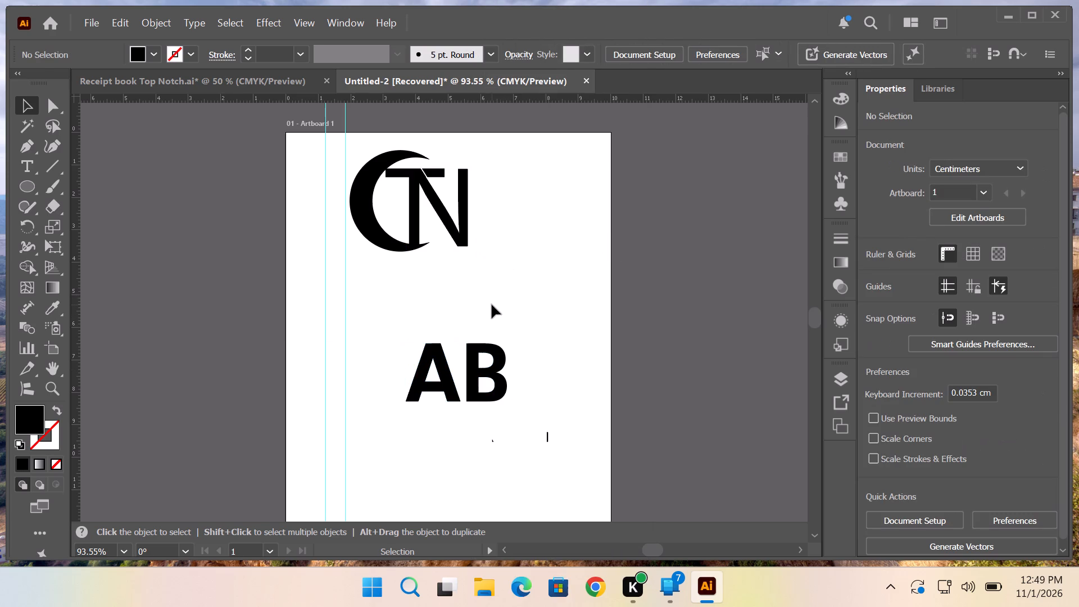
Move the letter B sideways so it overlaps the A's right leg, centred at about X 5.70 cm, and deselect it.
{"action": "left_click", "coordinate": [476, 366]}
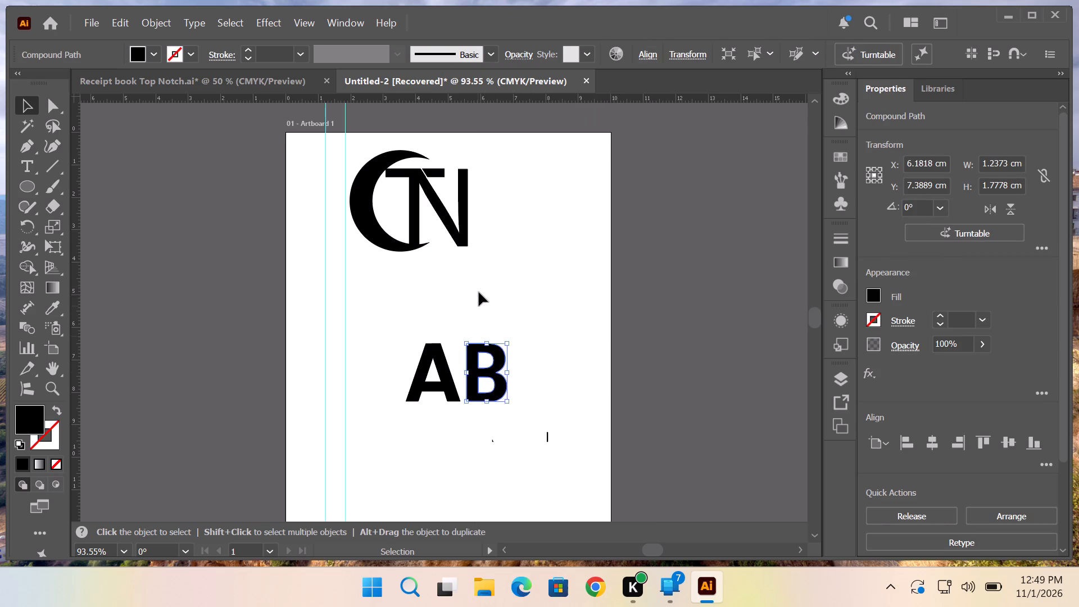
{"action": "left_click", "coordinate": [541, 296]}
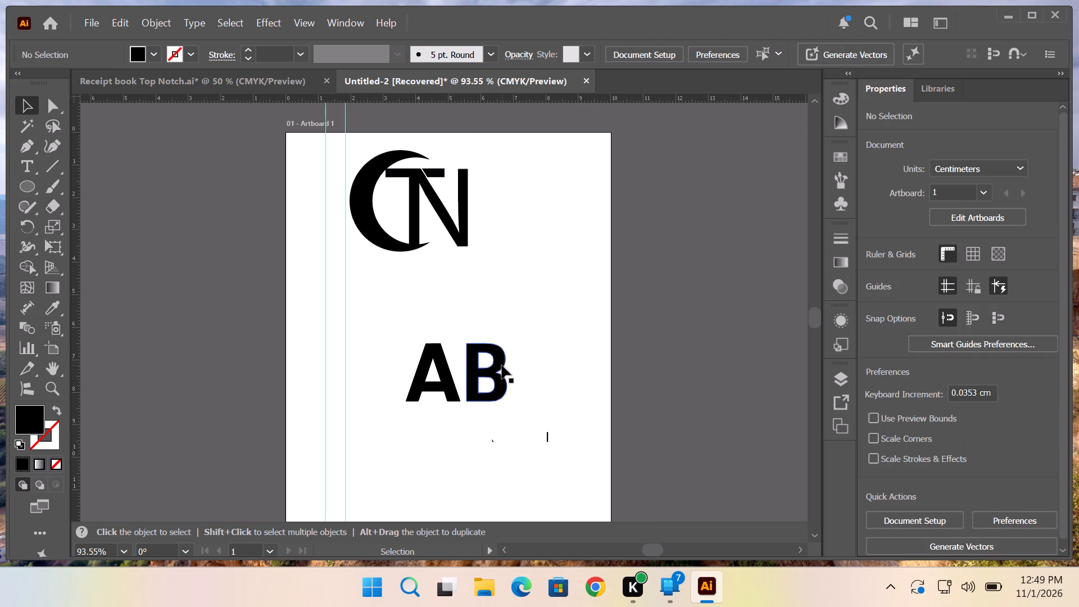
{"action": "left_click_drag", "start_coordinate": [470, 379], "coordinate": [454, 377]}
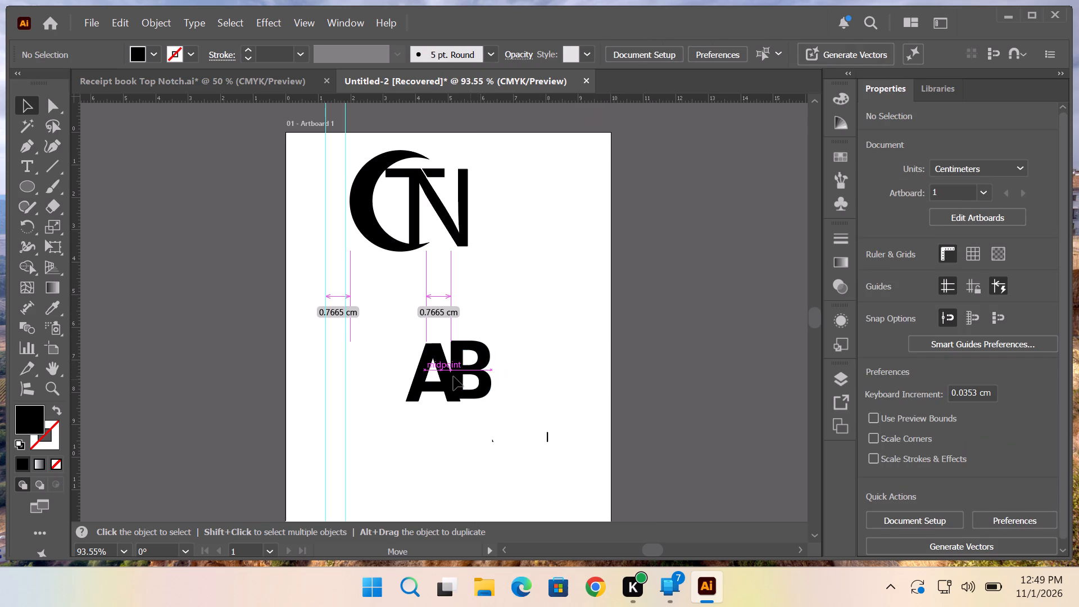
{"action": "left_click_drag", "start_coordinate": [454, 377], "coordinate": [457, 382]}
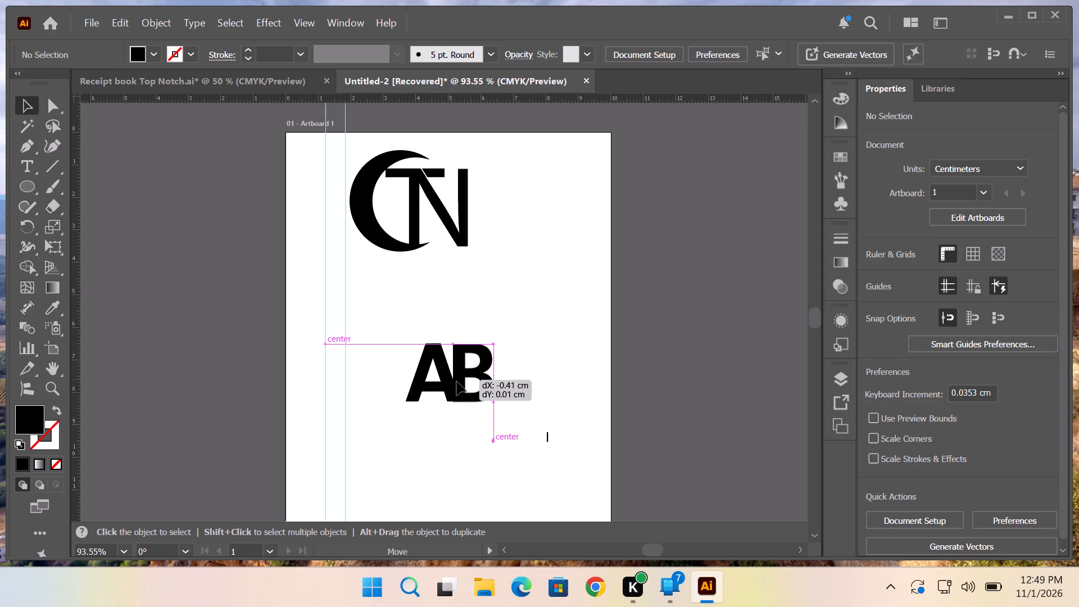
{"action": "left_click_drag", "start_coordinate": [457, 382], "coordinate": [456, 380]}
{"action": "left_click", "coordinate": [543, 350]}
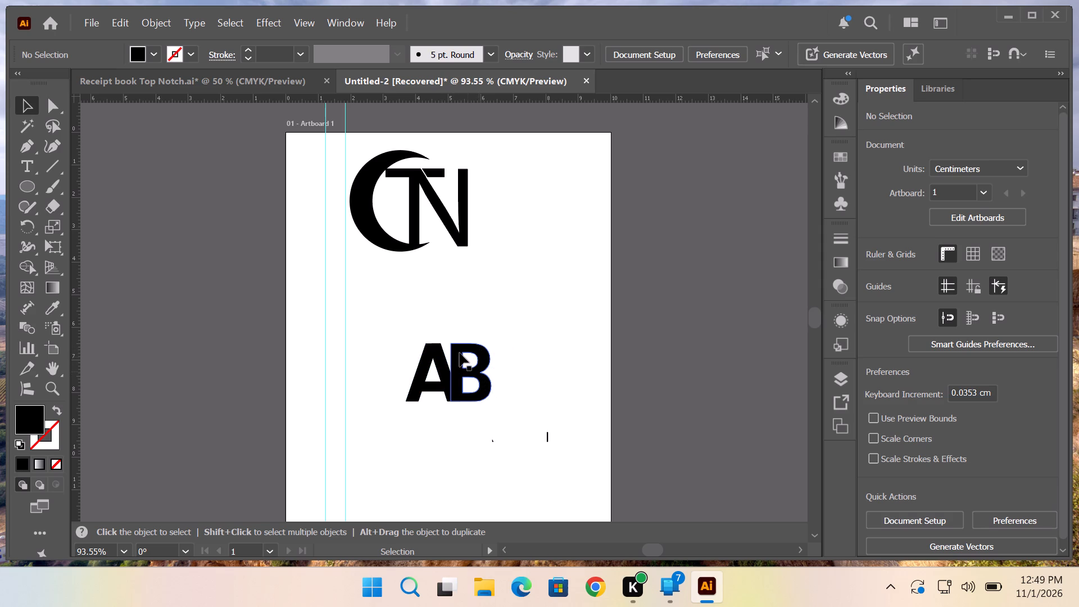
Widen the letter B to about 1.32 cm and move it against the A's right foot, at about X 6.03 cm, Y 7.39 cm.
{"action": "left_click", "coordinate": [456, 353]}
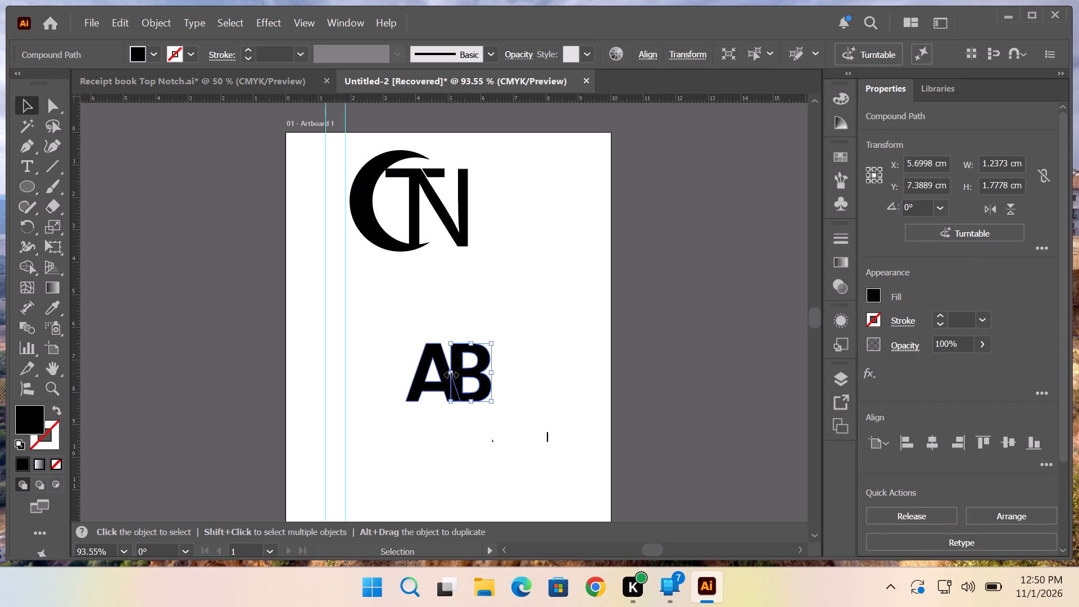
{"action": "left_click", "coordinate": [450, 373]}
{"action": "left_click_drag", "start_coordinate": [459, 375], "coordinate": [459, 375]}
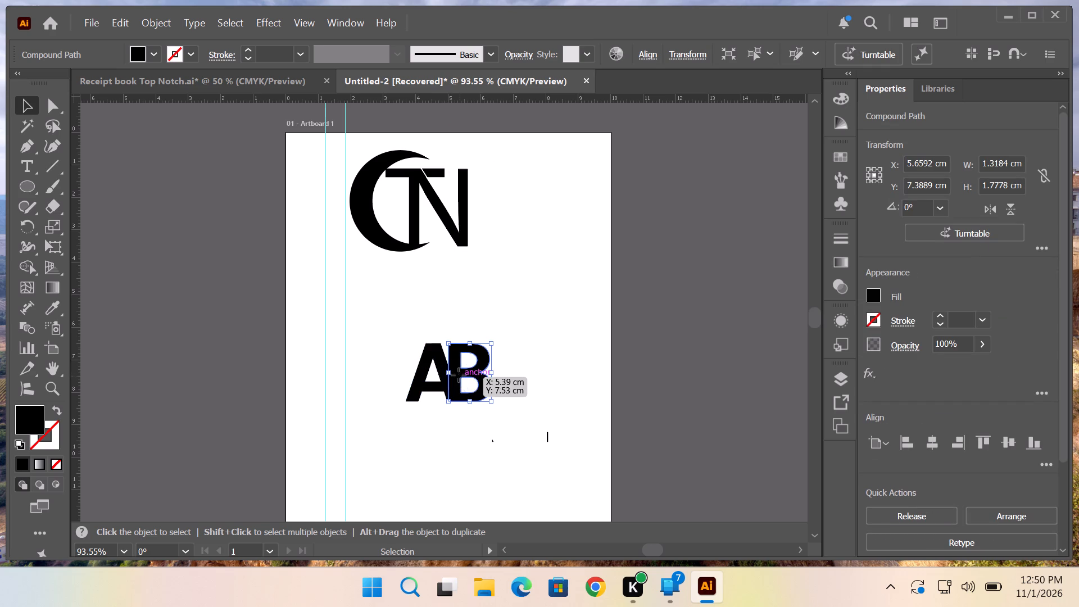
{"action": "left_click_drag", "start_coordinate": [459, 375], "coordinate": [469, 380]}
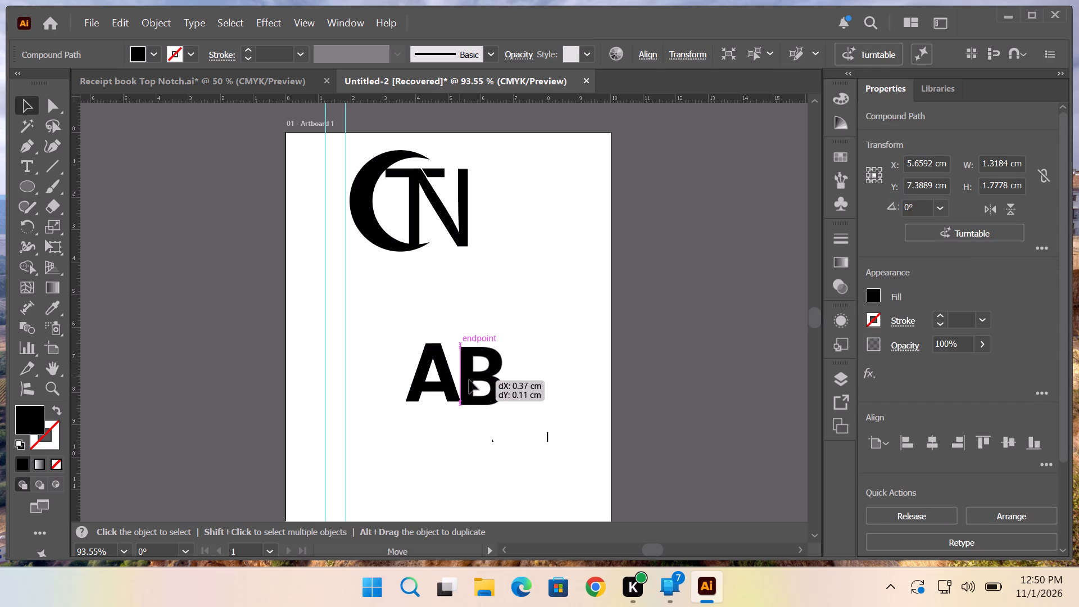
{"action": "left_click_drag", "start_coordinate": [469, 380], "coordinate": [473, 377]}
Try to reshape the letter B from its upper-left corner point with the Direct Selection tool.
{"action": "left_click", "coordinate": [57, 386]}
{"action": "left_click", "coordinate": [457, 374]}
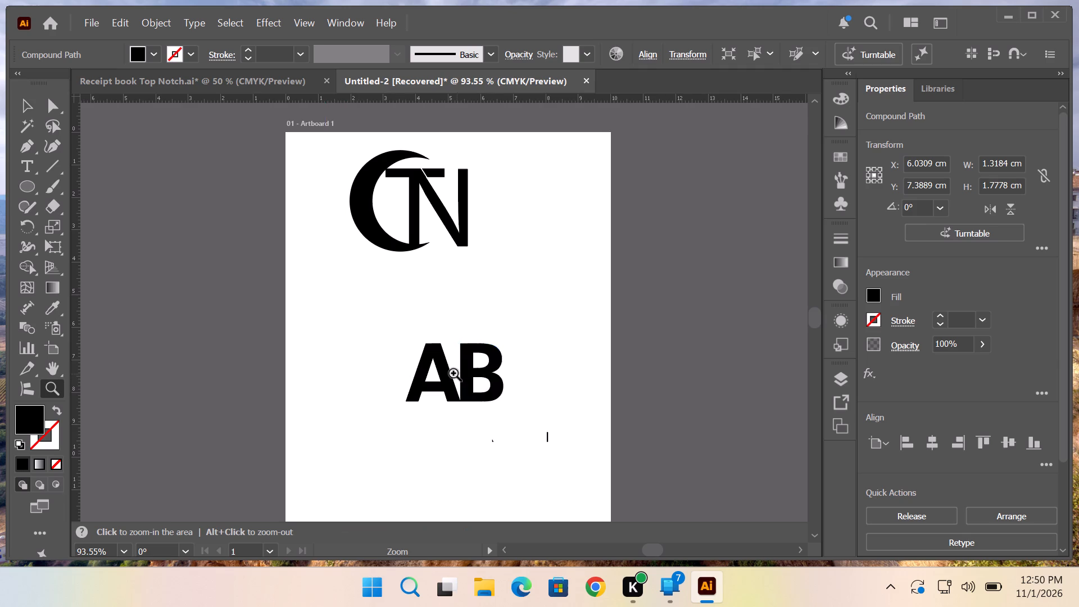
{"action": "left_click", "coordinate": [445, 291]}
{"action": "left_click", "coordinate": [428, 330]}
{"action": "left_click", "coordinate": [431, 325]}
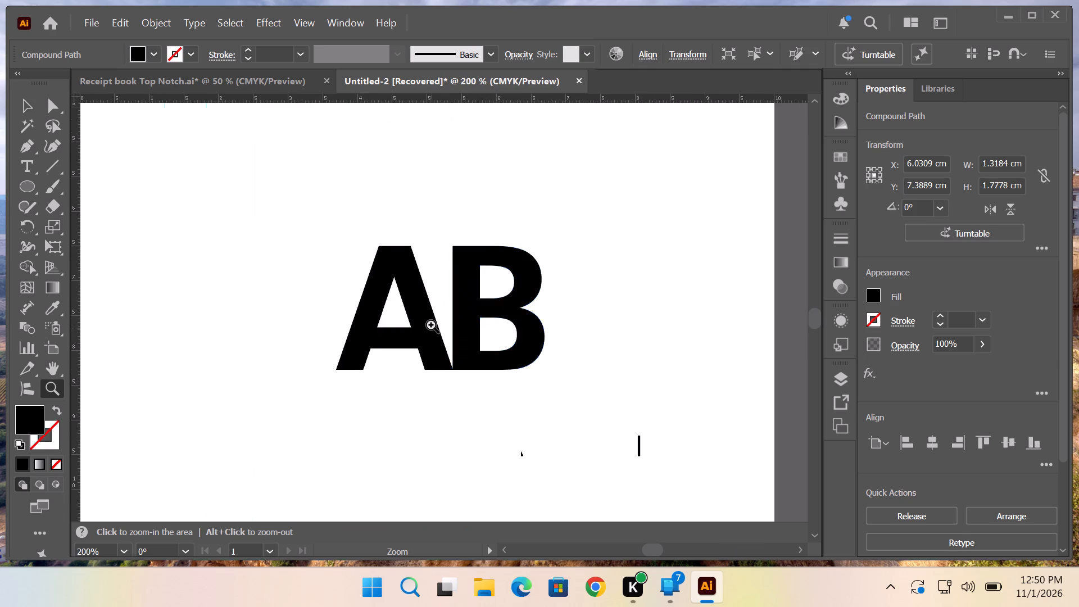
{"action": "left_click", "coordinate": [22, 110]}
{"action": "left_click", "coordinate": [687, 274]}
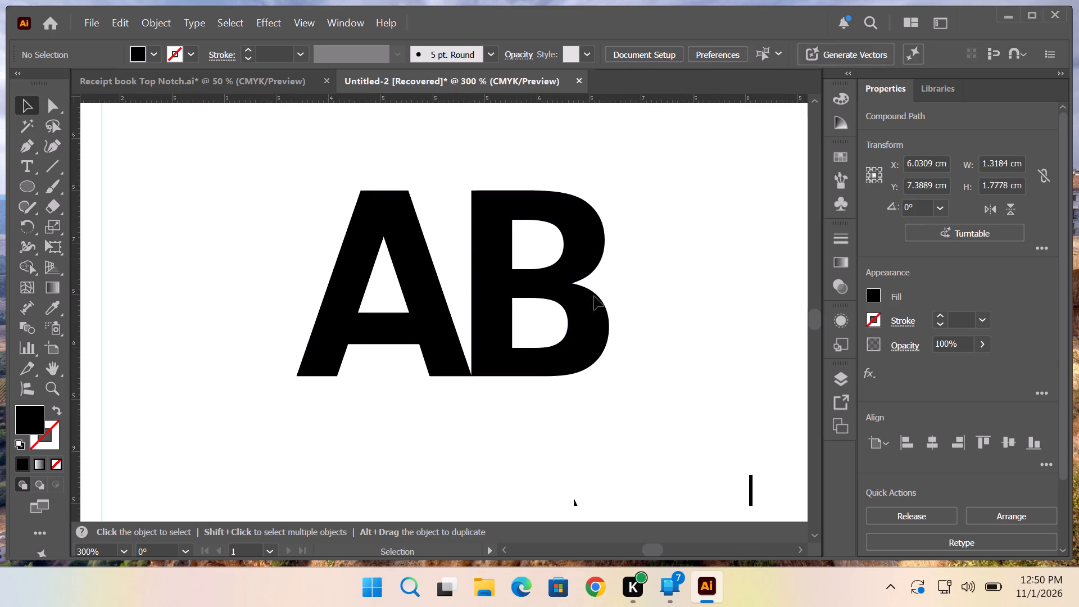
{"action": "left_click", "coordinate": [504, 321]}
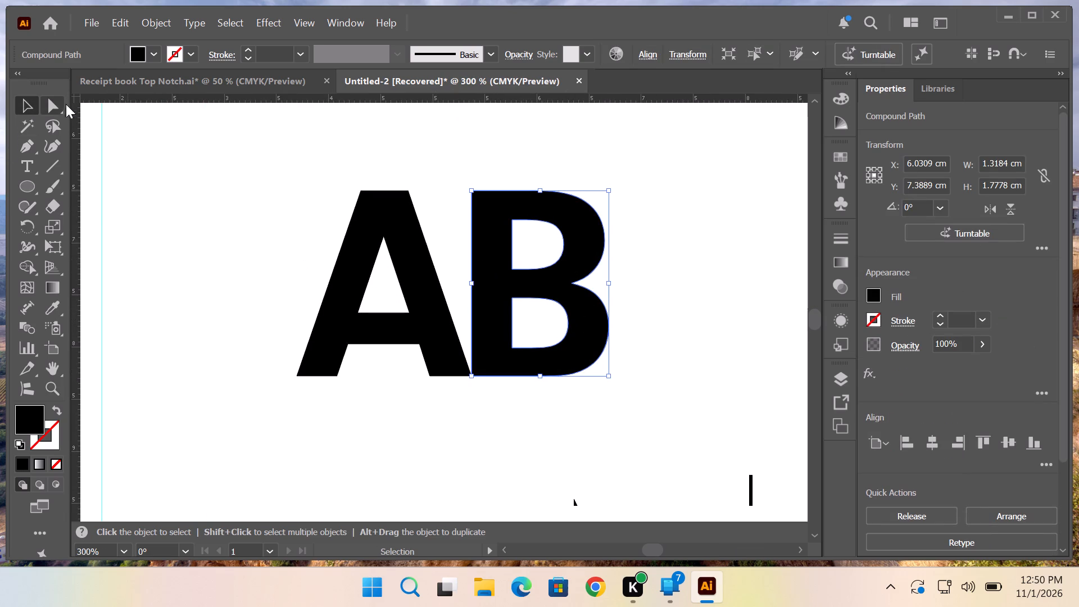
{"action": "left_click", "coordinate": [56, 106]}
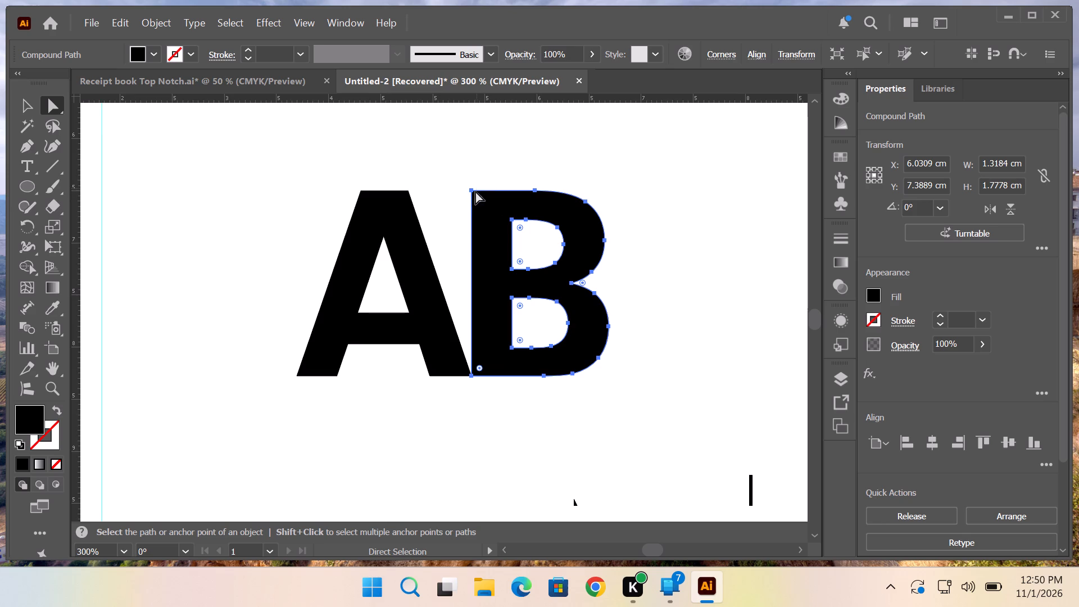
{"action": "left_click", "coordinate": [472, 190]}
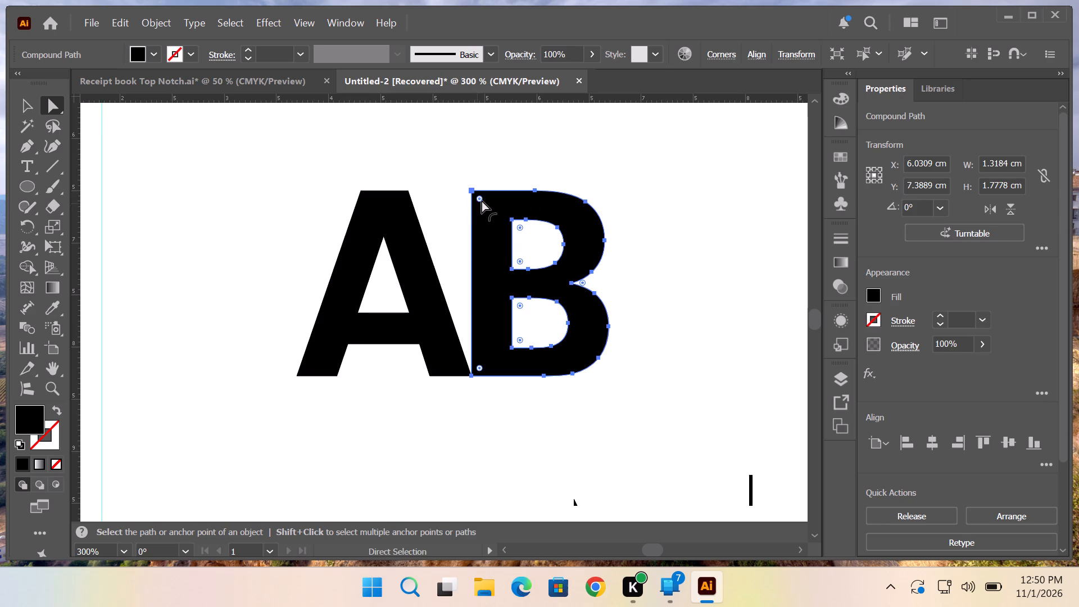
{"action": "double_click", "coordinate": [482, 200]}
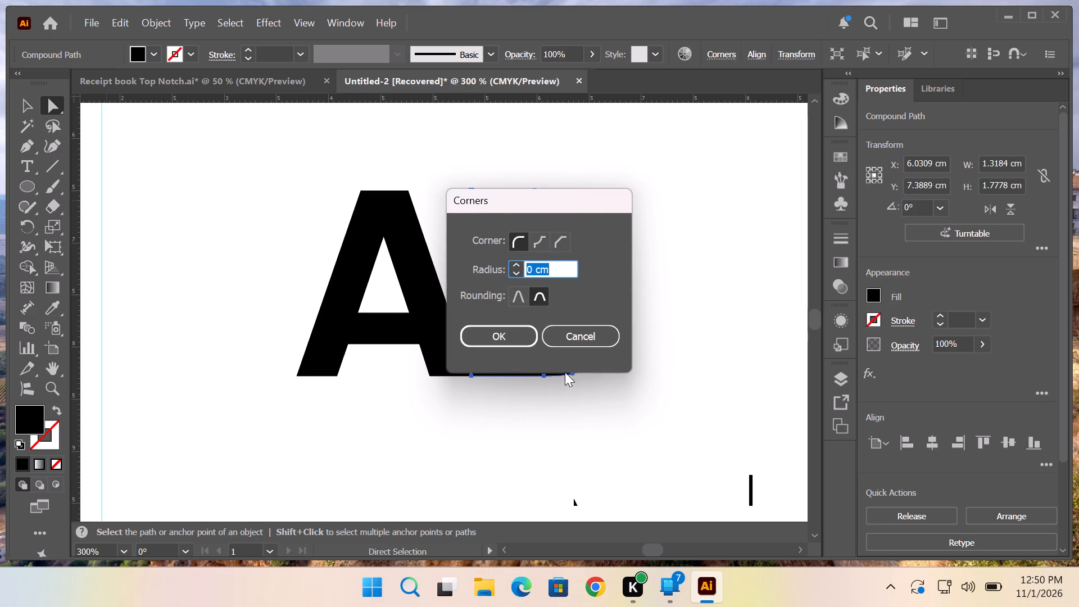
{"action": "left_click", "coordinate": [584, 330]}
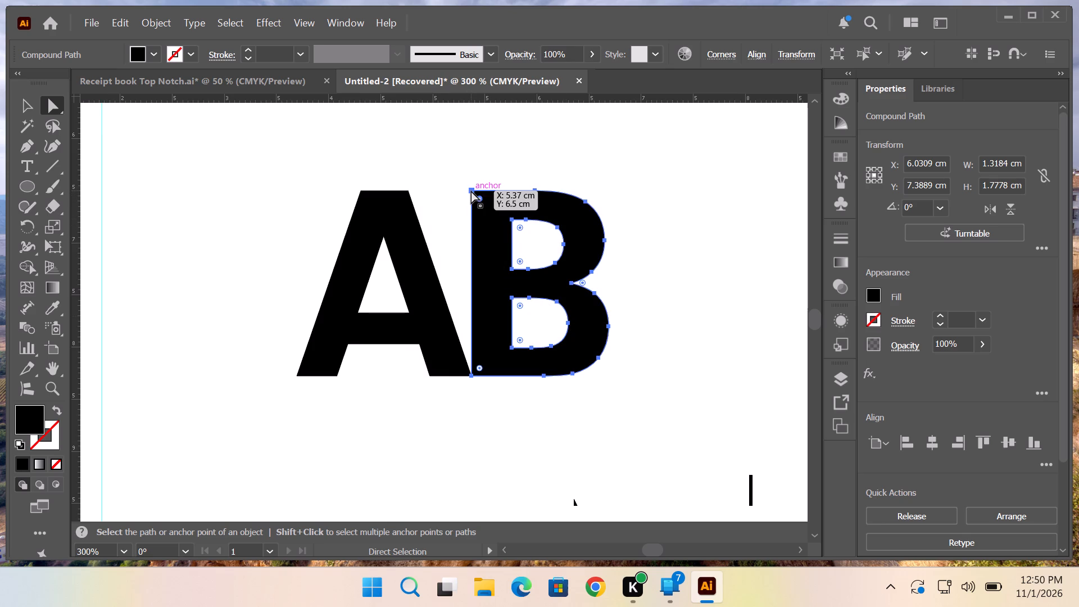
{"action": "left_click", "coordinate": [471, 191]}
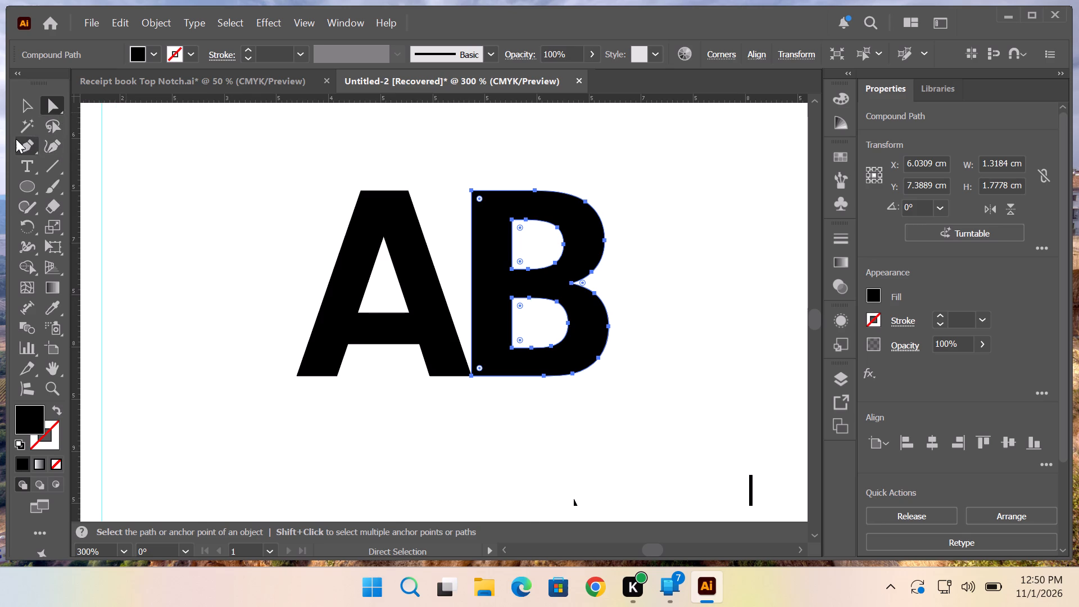
Extend the letter B's upper-left corner point to the A's upper-right corner with the Curvature tool, making B about 1.93 cm wide.
{"action": "left_click", "coordinate": [44, 143]}
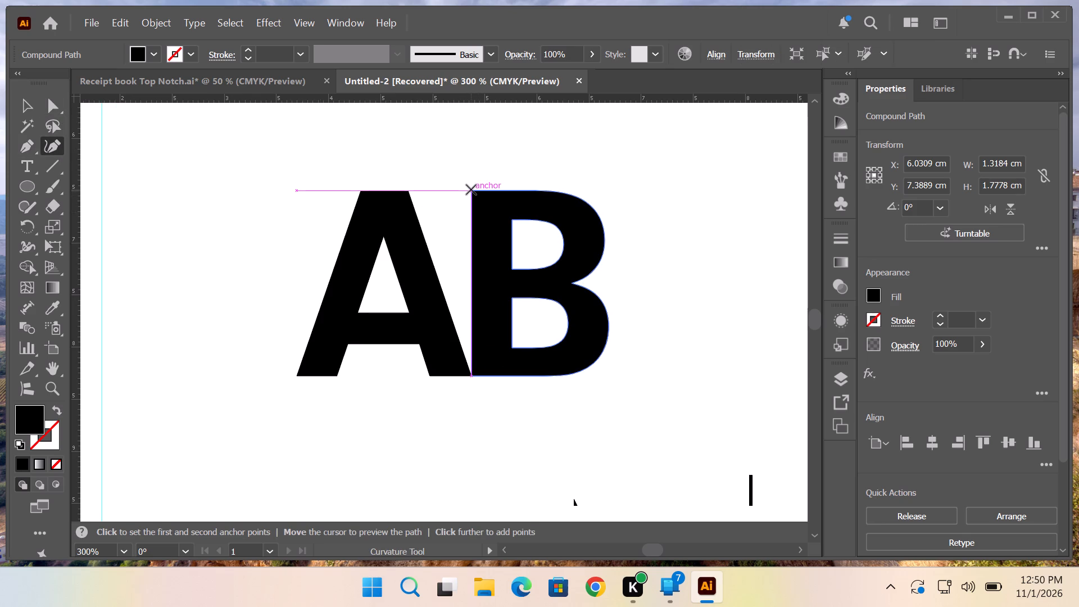
{"action": "left_click_drag", "start_coordinate": [471, 189], "coordinate": [405, 186]}
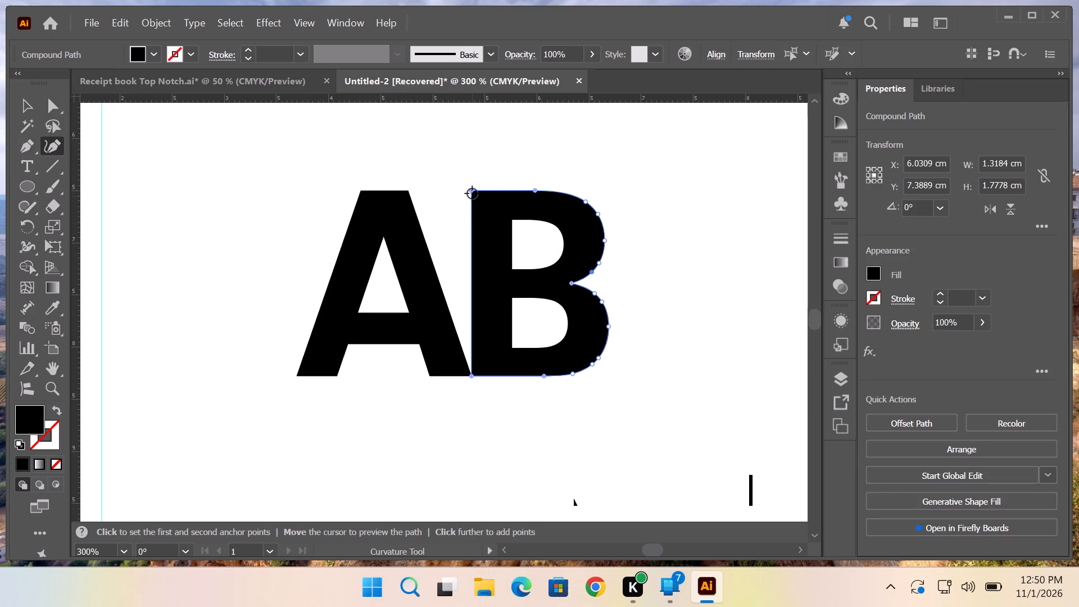
{"action": "left_click_drag", "start_coordinate": [472, 191], "coordinate": [457, 191]}
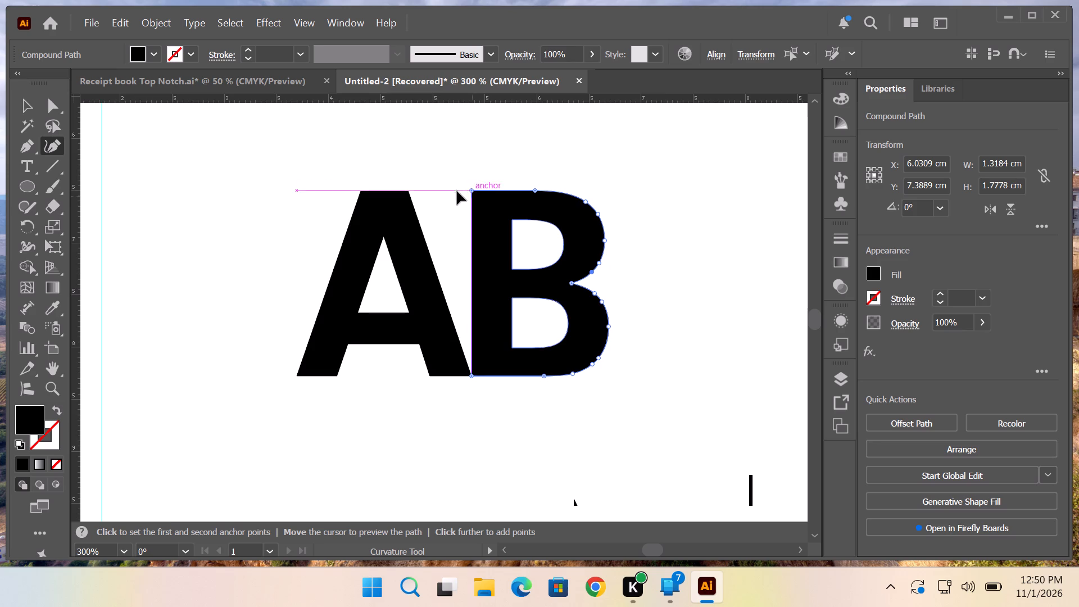
{"action": "left_click_drag", "start_coordinate": [457, 191], "coordinate": [410, 189]}
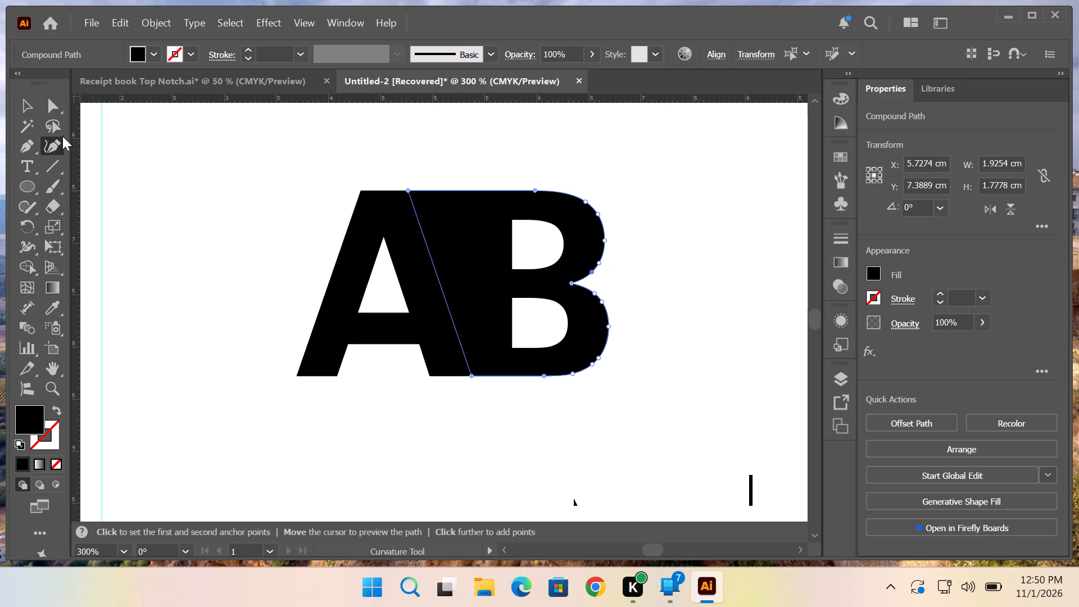
Move the letter A sideways so it overlaps the B's slanted edge, centred at about X 4.79 cm, Y 7.39 cm.
{"action": "left_click", "coordinate": [23, 105]}
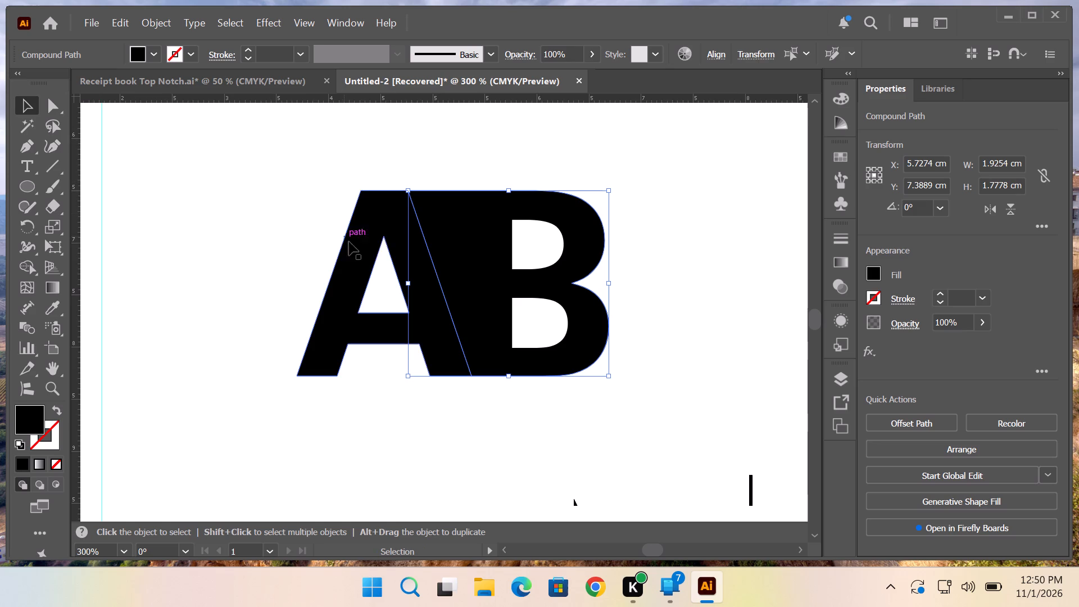
{"action": "left_click_drag", "start_coordinate": [386, 220], "coordinate": [406, 221]}
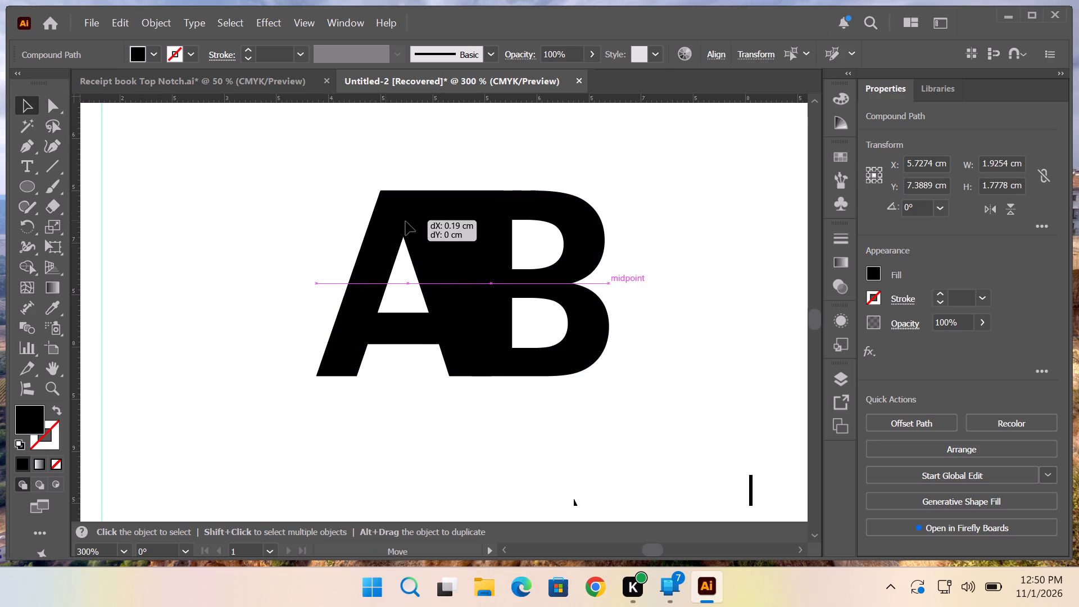
{"action": "left_click_drag", "start_coordinate": [406, 221], "coordinate": [406, 223]}
{"action": "left_click", "coordinate": [543, 162]}
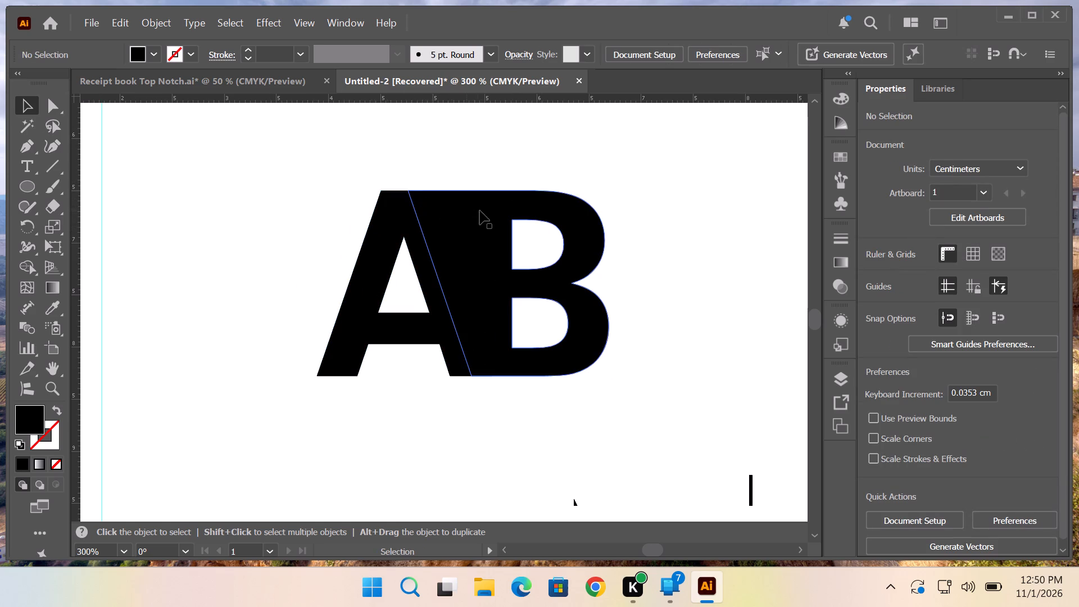
{"action": "left_click_drag", "start_coordinate": [361, 314], "coordinate": [368, 315]}
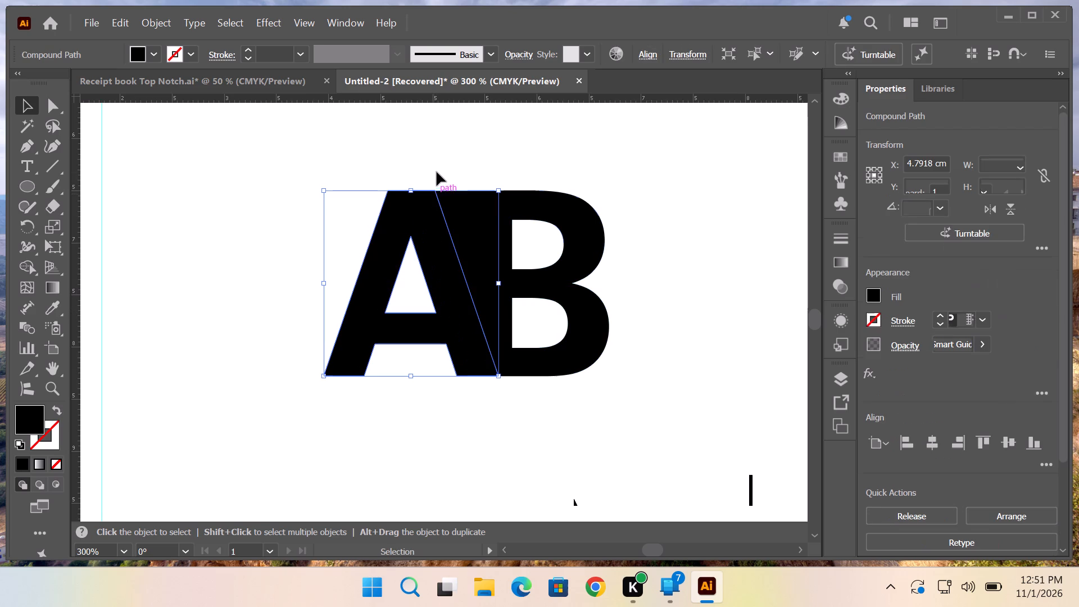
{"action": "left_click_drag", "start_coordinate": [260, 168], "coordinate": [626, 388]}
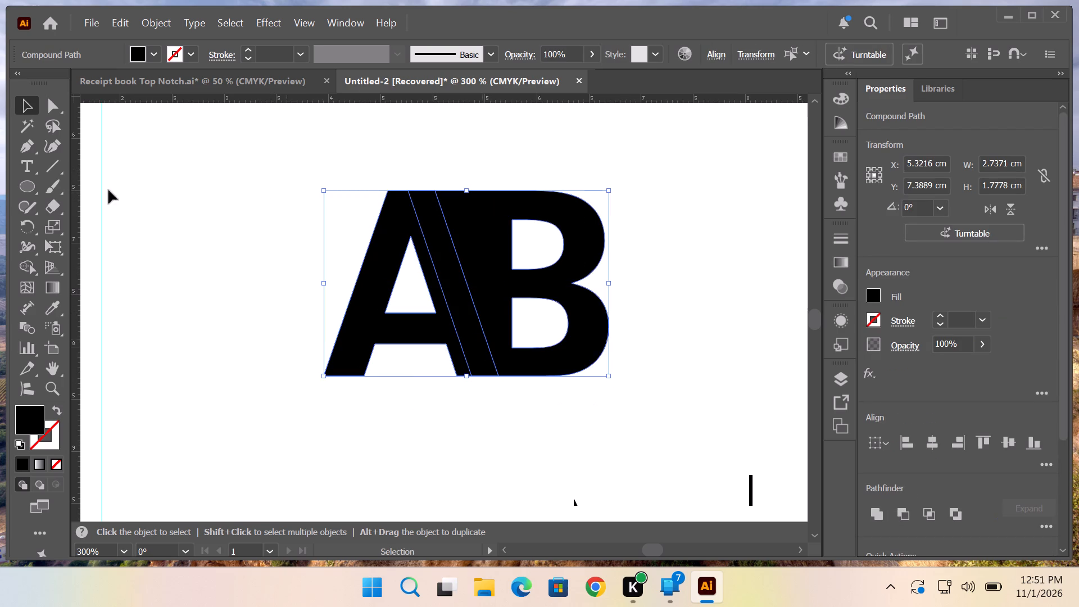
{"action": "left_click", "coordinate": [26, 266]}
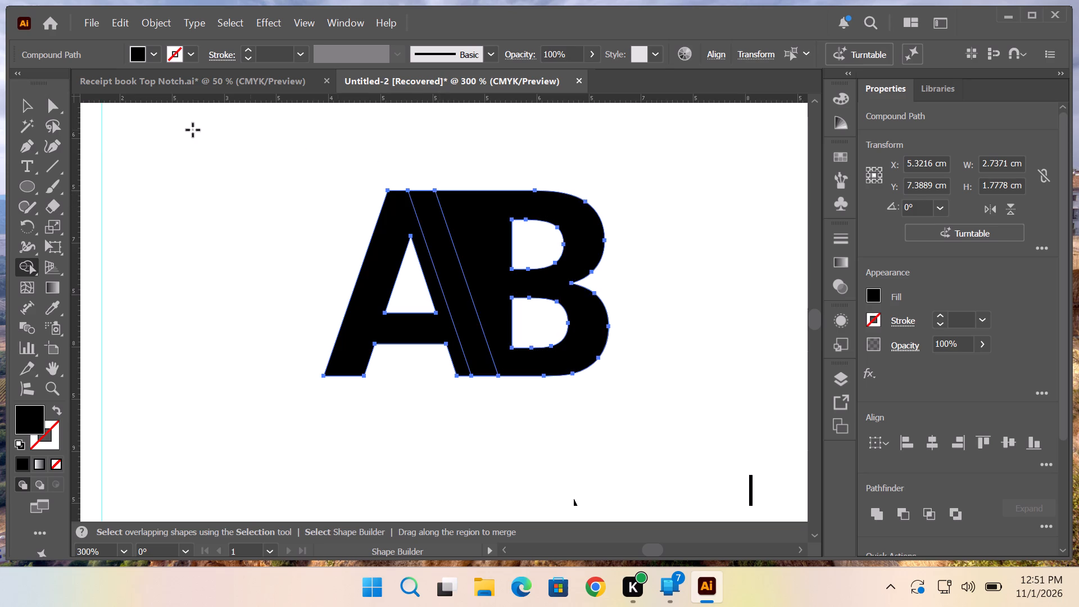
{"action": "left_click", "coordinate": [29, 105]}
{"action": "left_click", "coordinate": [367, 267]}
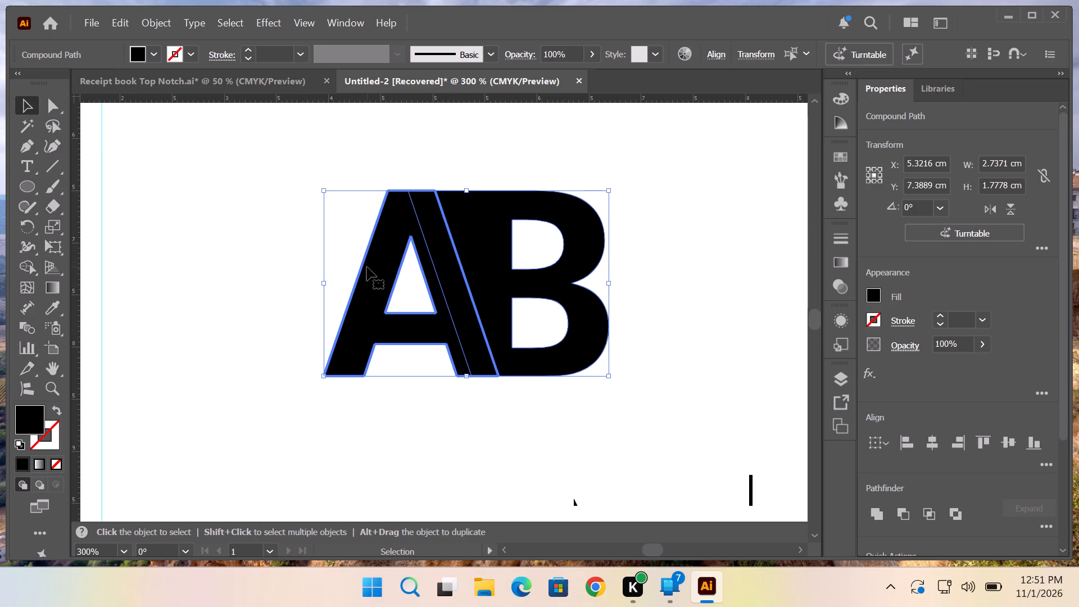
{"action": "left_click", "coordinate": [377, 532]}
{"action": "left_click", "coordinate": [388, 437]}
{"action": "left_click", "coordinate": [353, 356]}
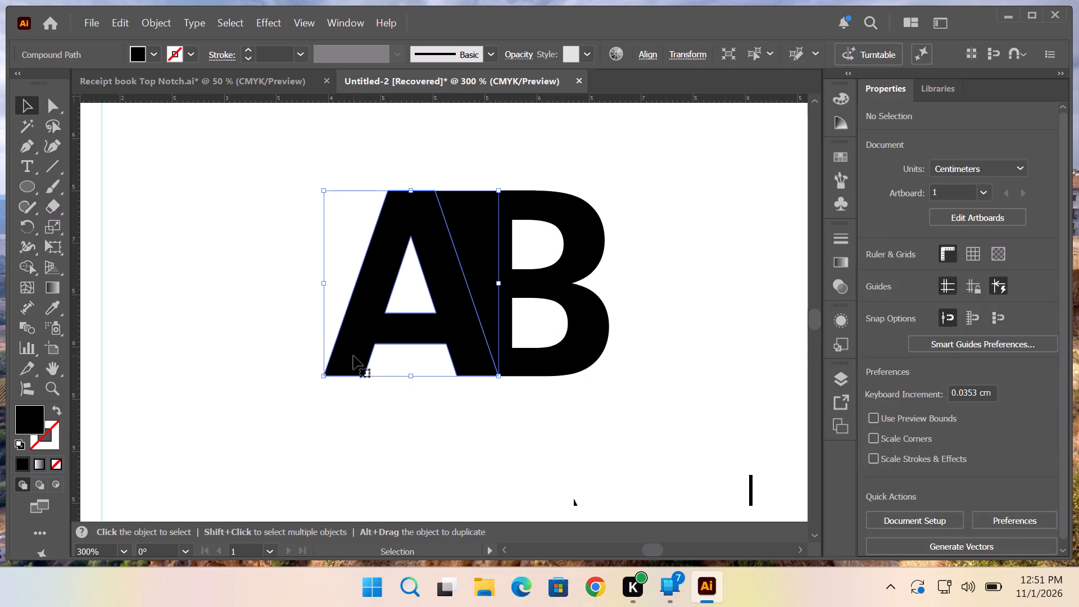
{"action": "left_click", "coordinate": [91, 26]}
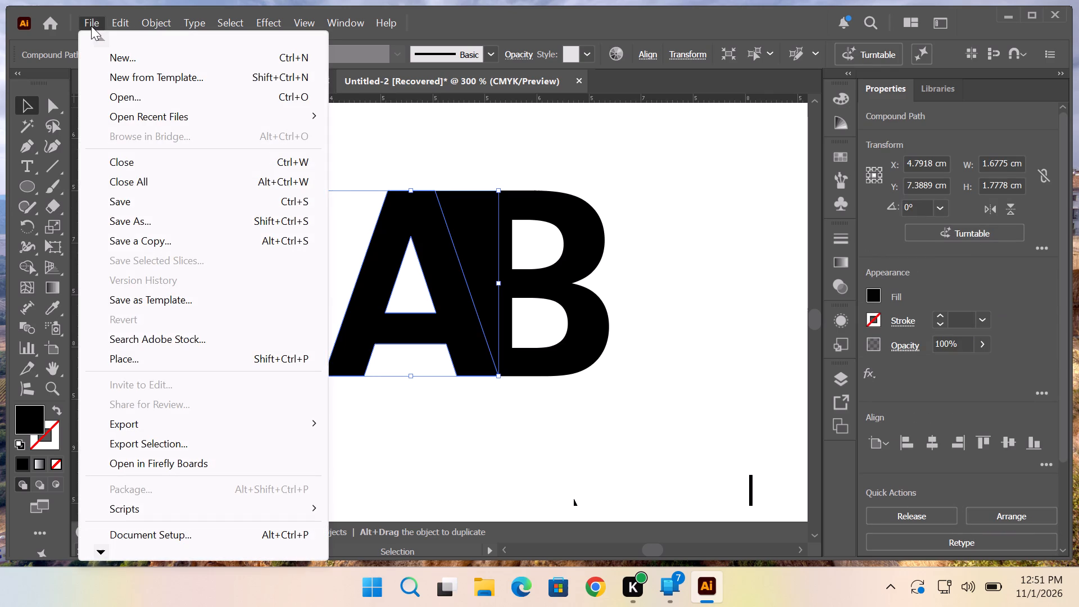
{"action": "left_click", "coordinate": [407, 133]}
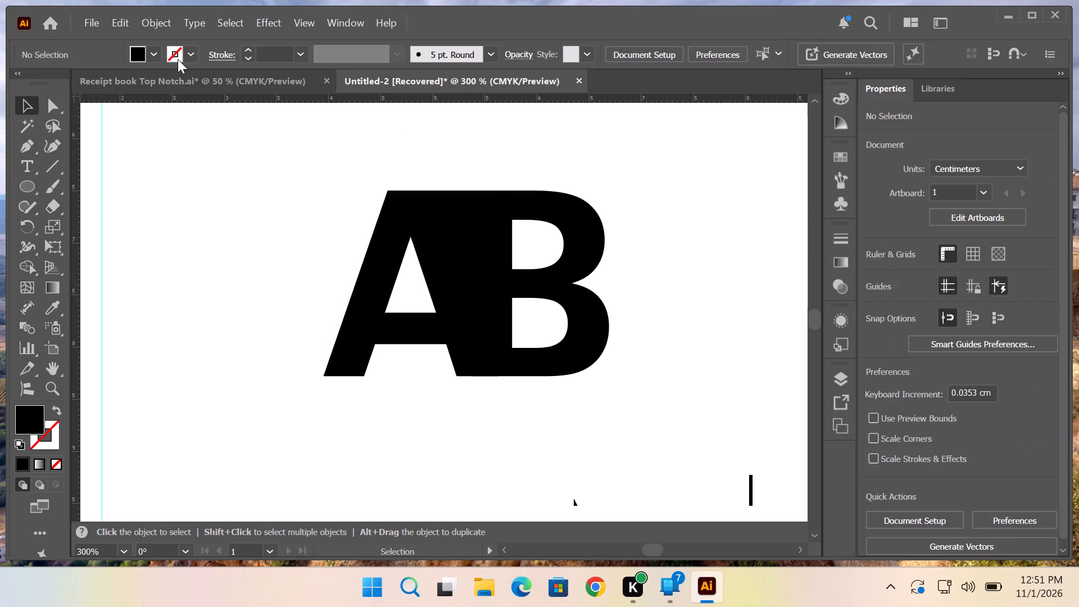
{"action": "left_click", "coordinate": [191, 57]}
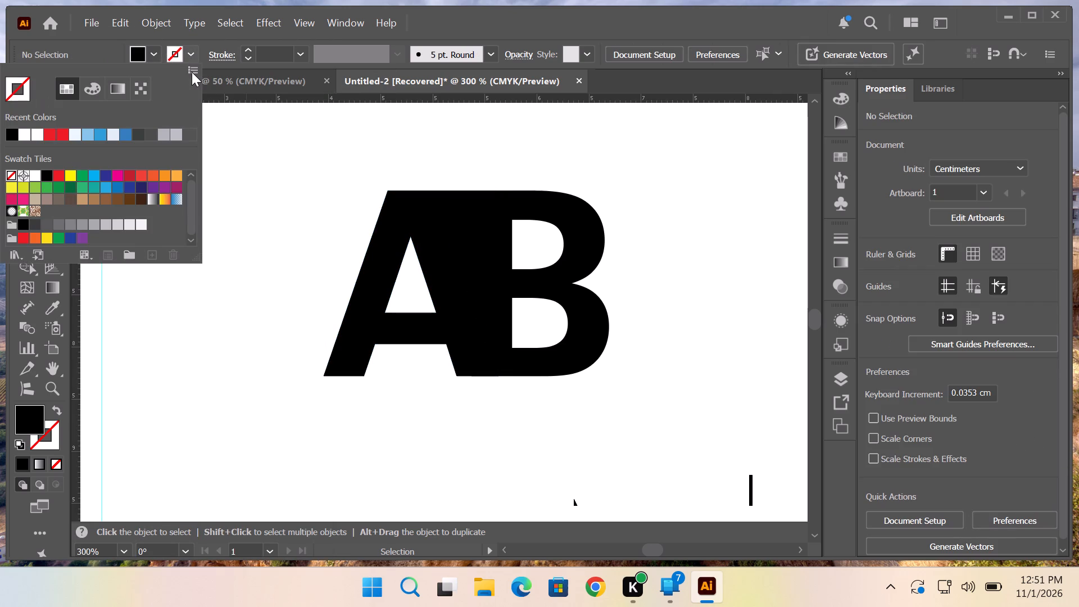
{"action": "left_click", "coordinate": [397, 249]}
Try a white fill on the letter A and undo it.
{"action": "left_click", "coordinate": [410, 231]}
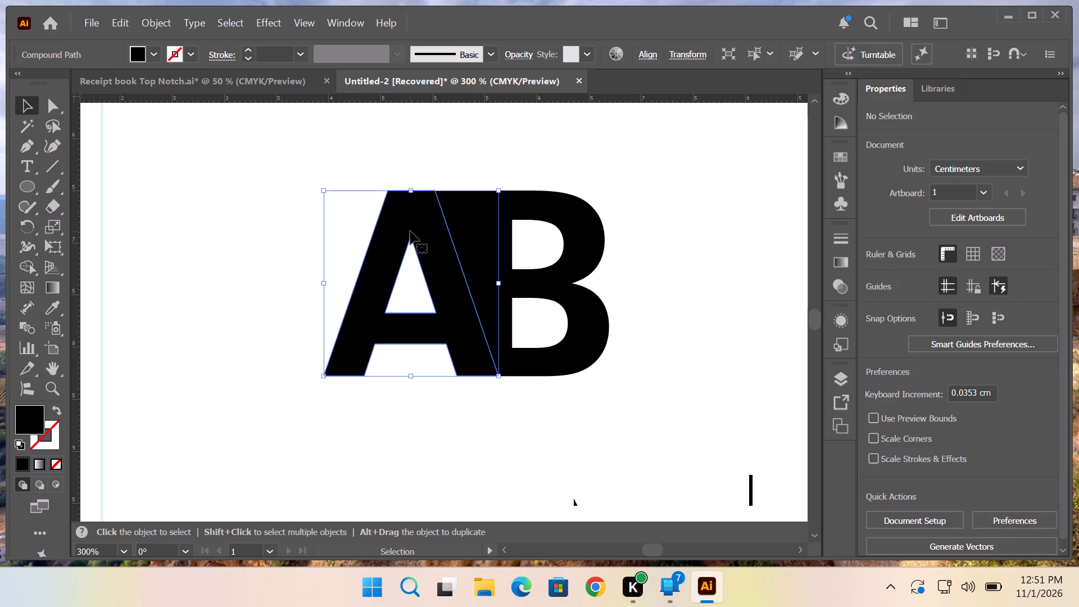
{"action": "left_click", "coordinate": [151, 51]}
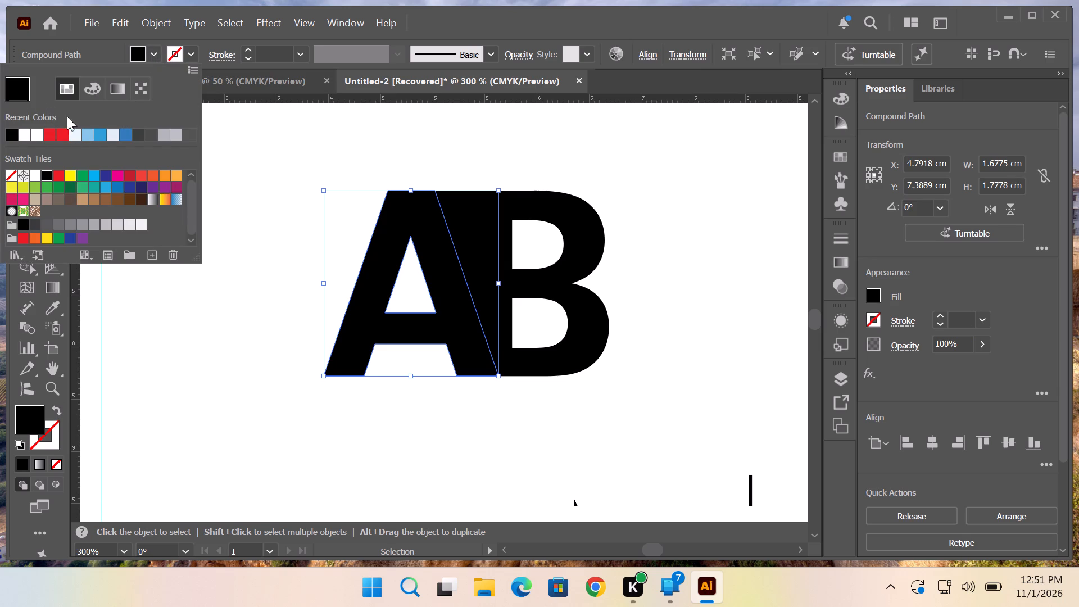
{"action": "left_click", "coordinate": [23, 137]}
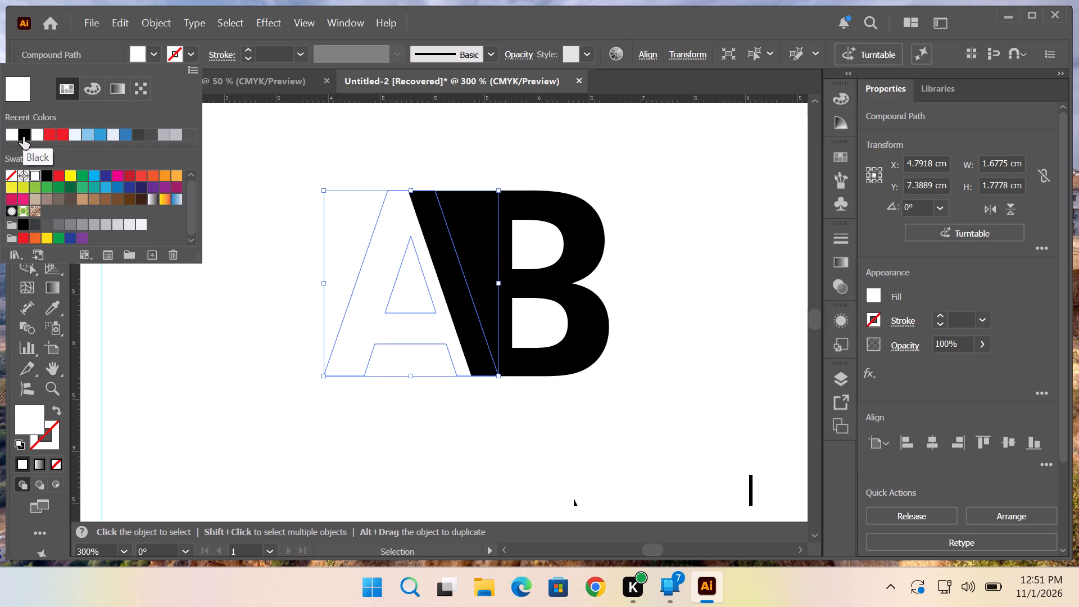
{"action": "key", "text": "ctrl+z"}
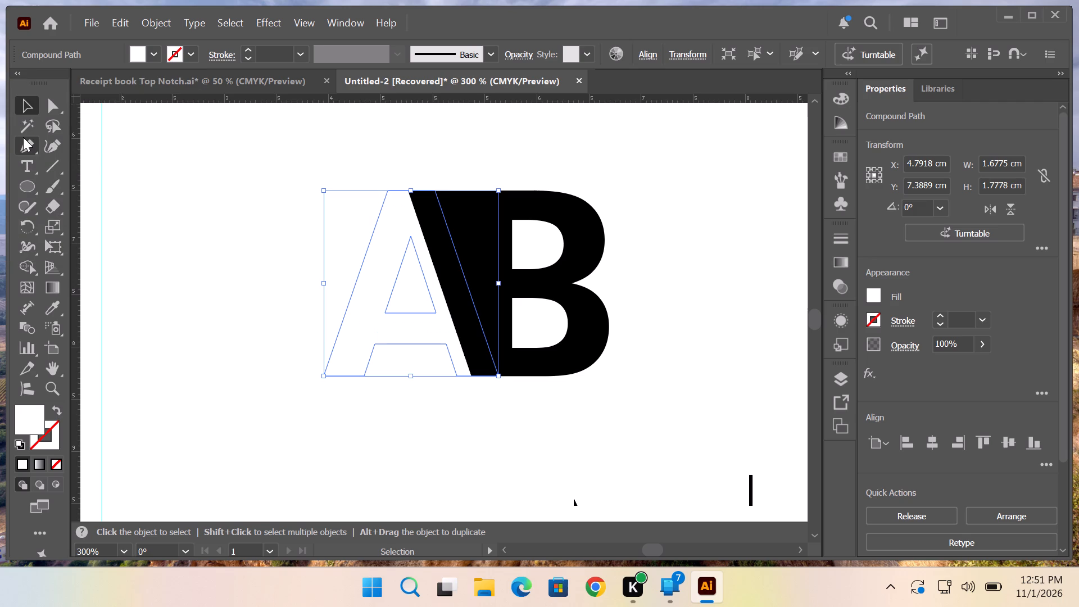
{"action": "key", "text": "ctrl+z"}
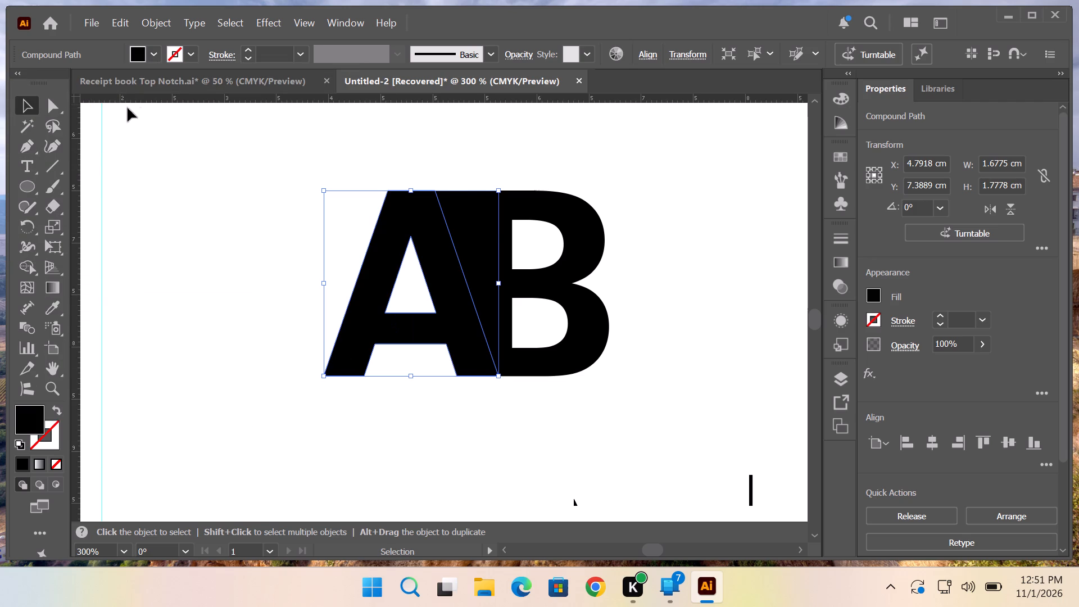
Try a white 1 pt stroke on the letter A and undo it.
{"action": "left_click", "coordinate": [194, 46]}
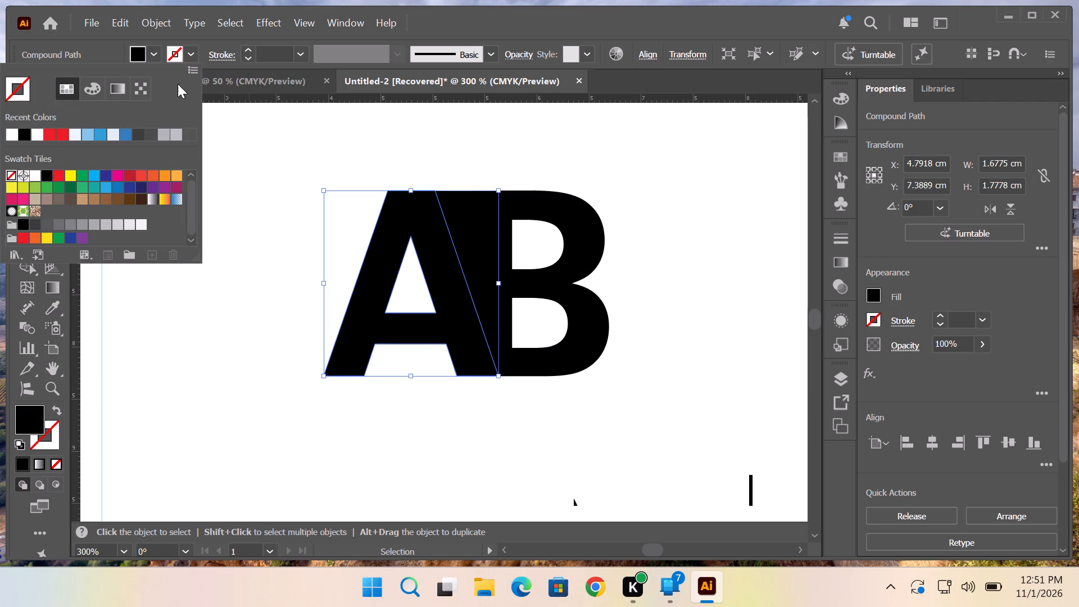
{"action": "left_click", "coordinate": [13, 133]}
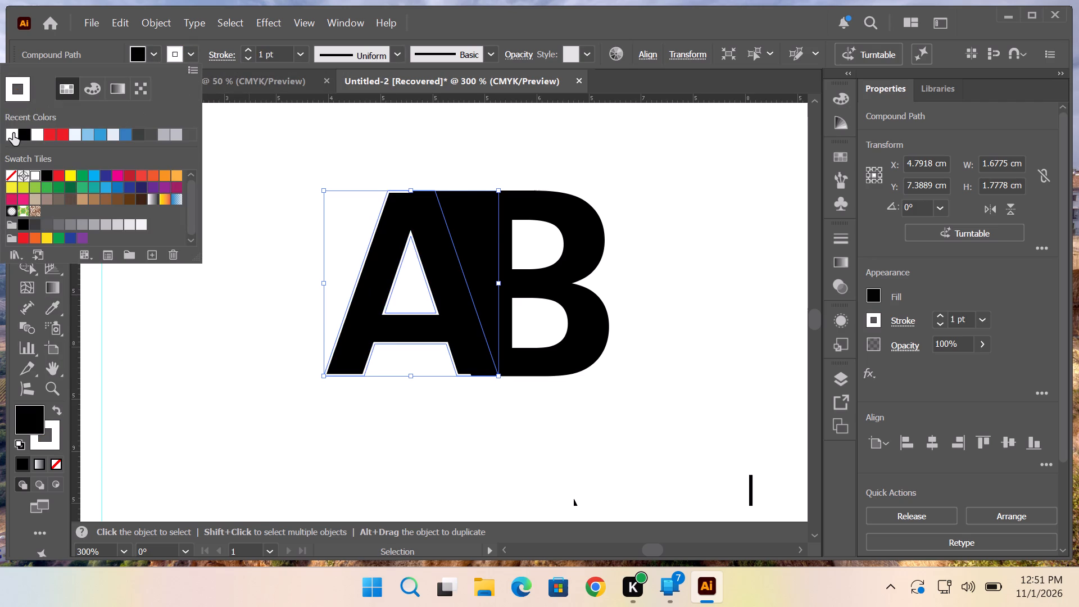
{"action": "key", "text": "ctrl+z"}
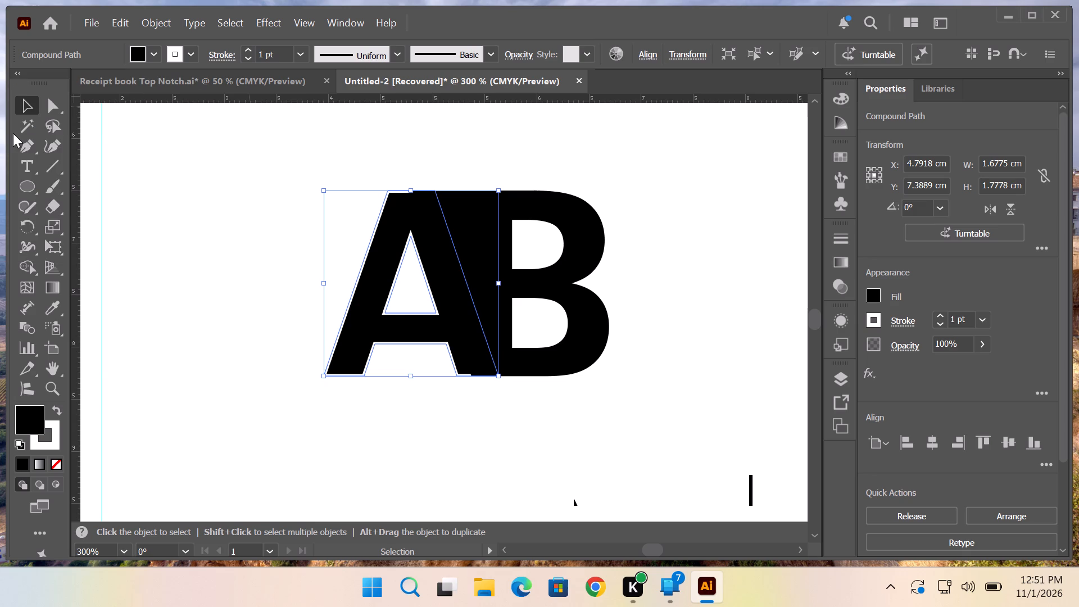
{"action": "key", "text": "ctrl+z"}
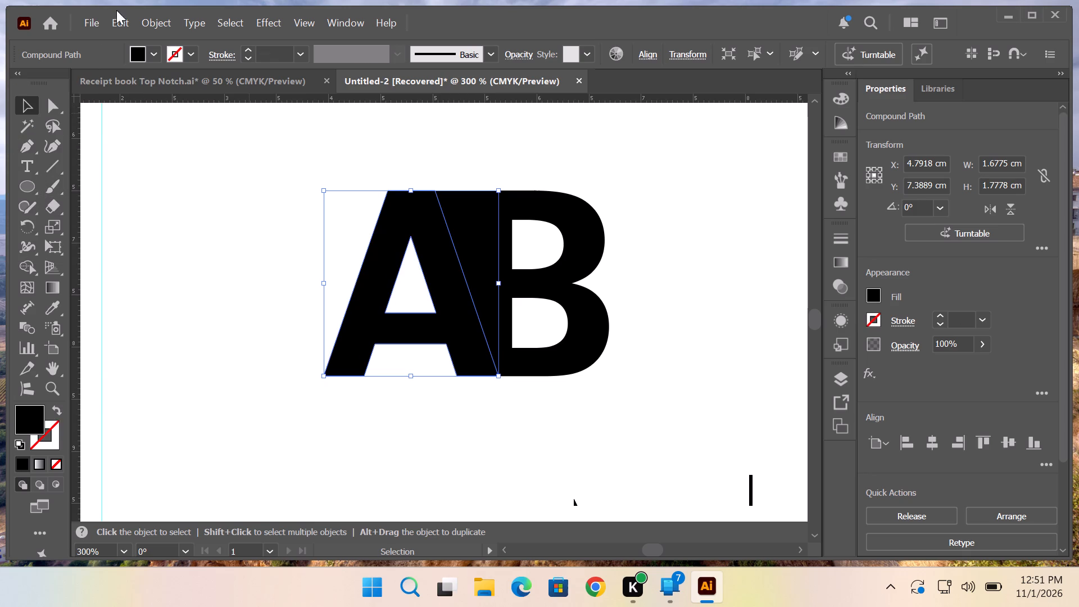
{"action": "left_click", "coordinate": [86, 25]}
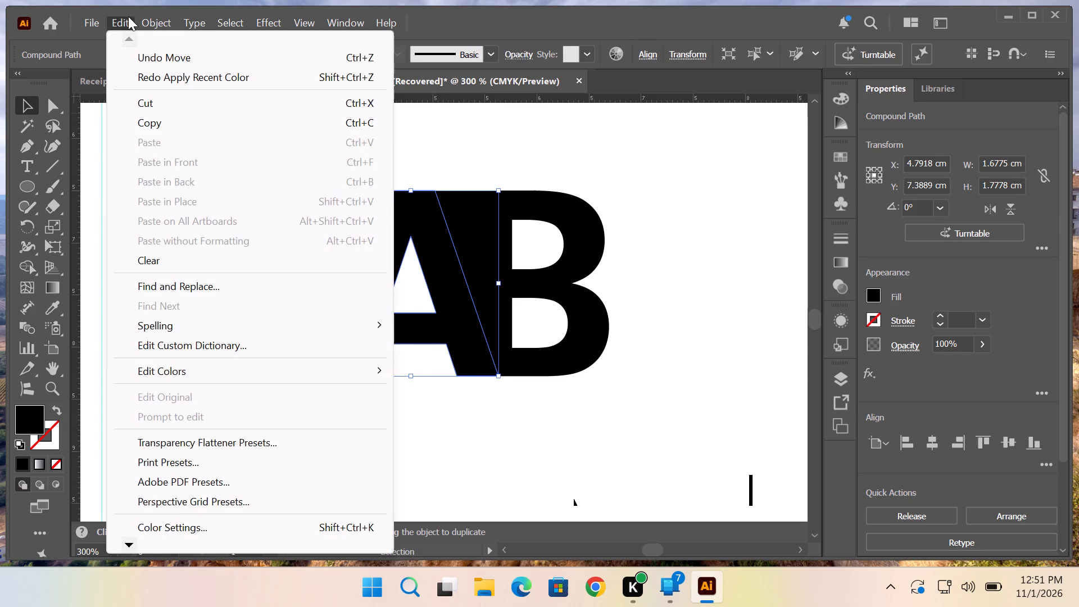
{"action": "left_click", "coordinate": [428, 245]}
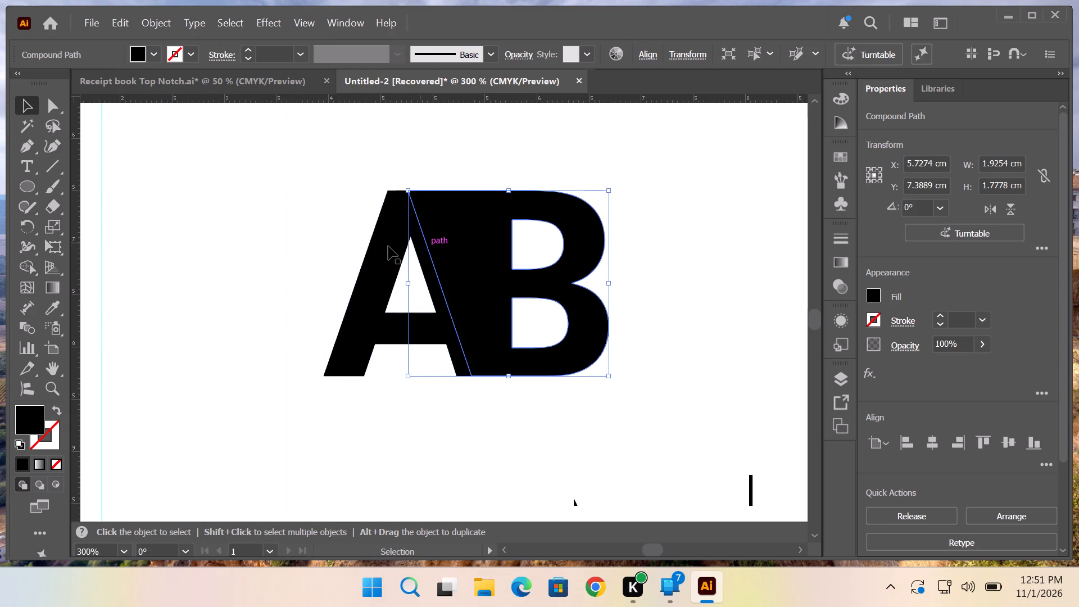
Offset the letter A's path outward by 0.1 cm with miter joins and a miter limit of 4.
{"action": "left_click", "coordinate": [388, 246]}
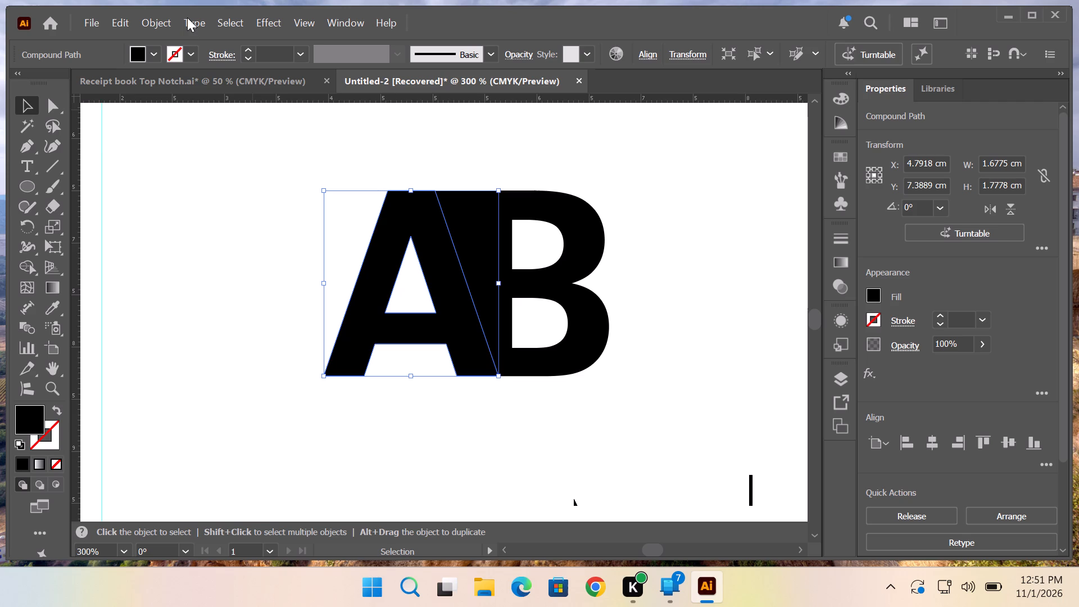
{"action": "left_click", "coordinate": [138, 24]}
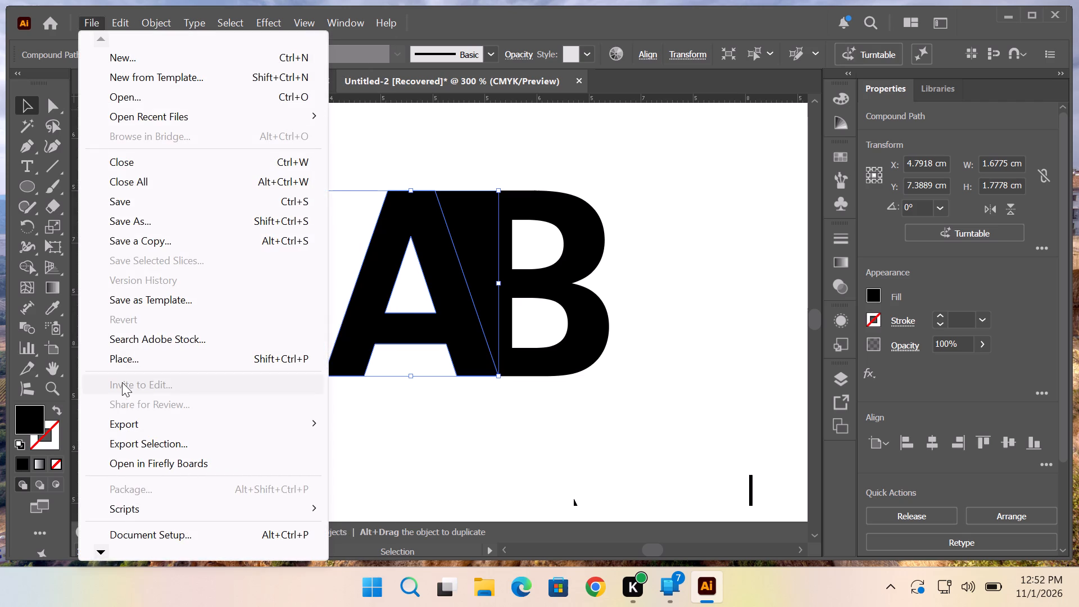
{"action": "scroll", "coordinate": [158, 360], "scroll_direction": "down", "scroll_amount": 5}
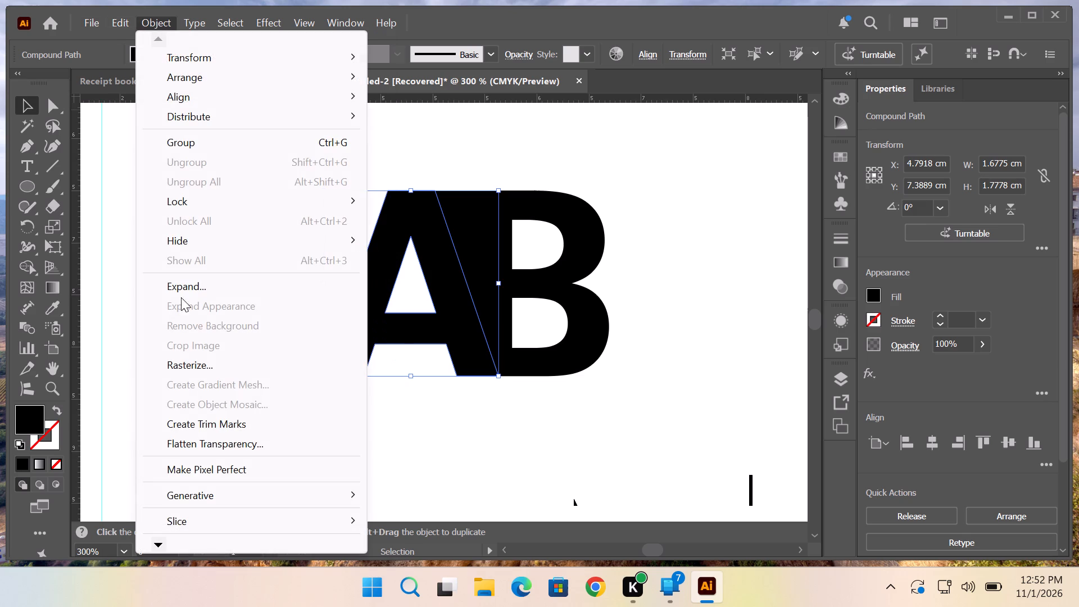
{"action": "scroll", "coordinate": [190, 491], "scroll_direction": "down", "scroll_amount": 4}
{"action": "left_click", "coordinate": [157, 548]}
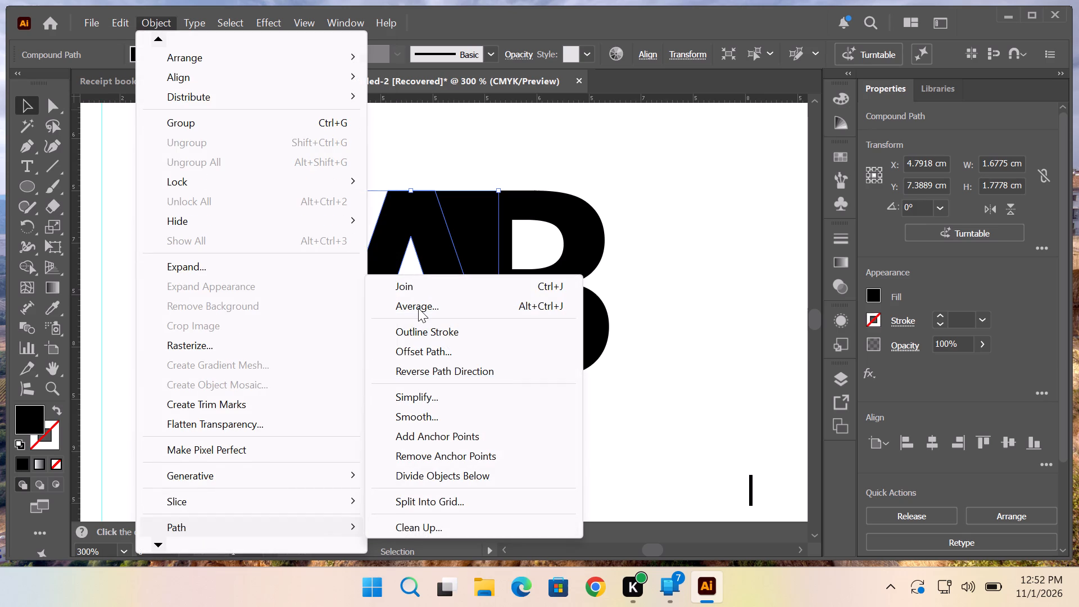
{"action": "left_click", "coordinate": [423, 350]}
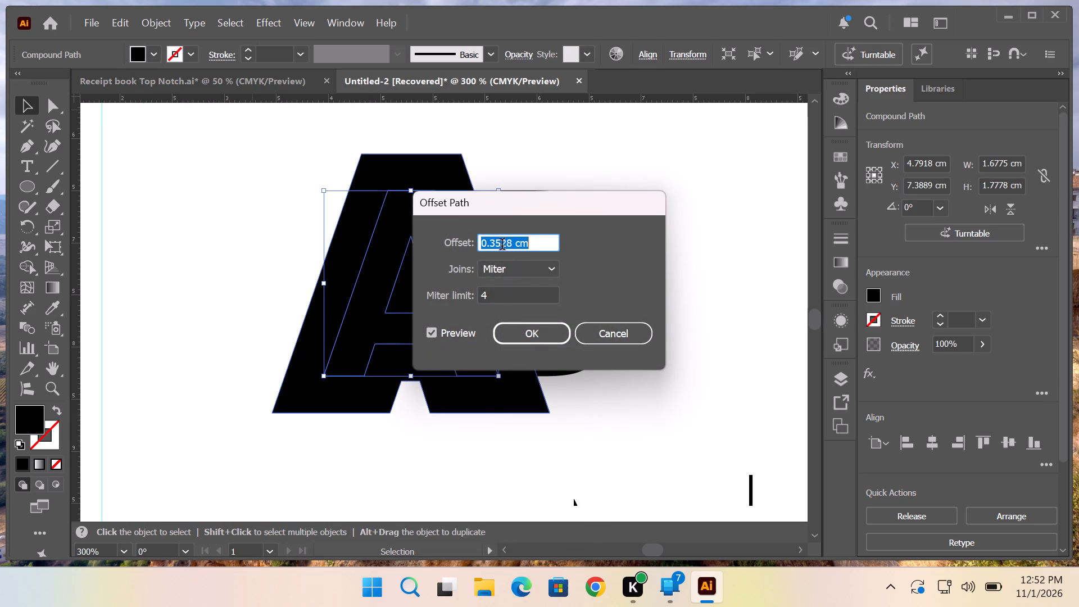
{"action": "left_click_drag", "start_coordinate": [493, 244], "coordinate": [525, 248]}
{"action": "left_click_drag", "start_coordinate": [492, 243], "coordinate": [542, 243]}
{"action": "key", "text": "BackSpace"}
{"action": "key", "text": "BackSpace"}
{"action": "key", "text": "1"}
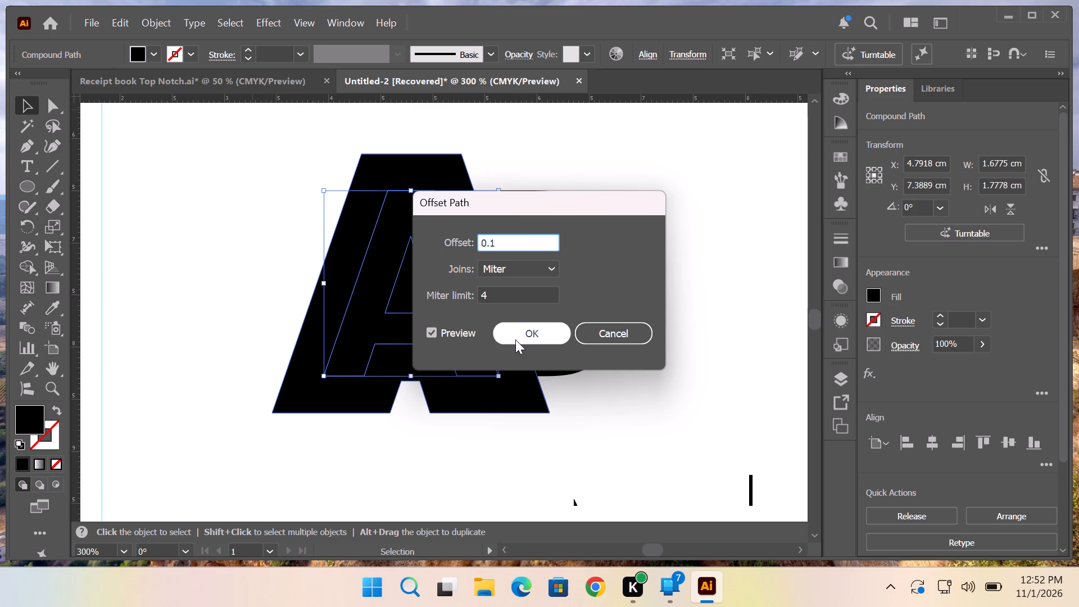
{"action": "left_click", "coordinate": [428, 337]}
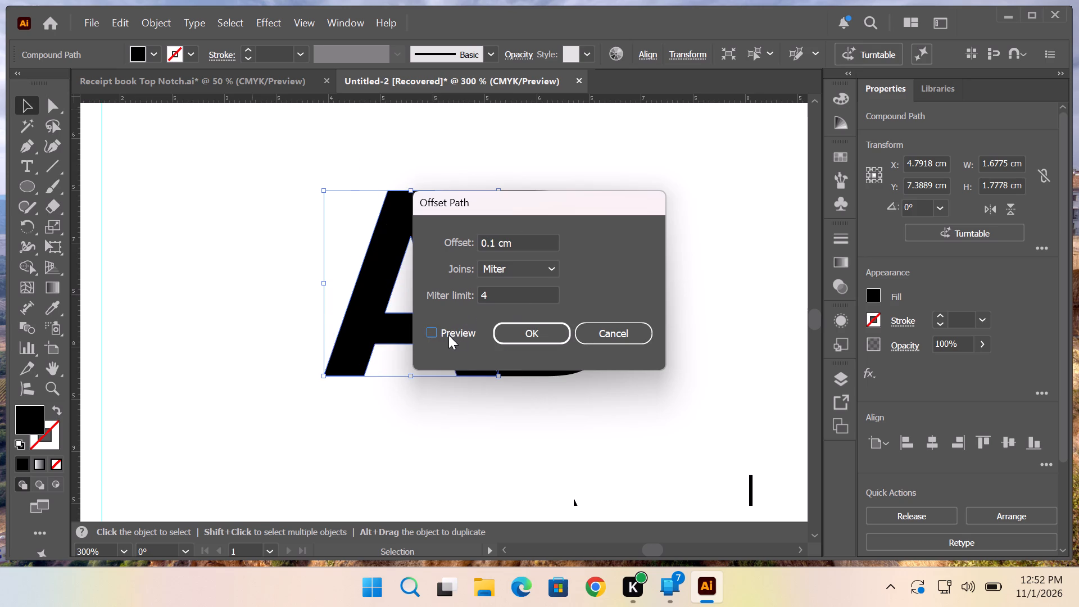
{"action": "left_click", "coordinate": [429, 334]}
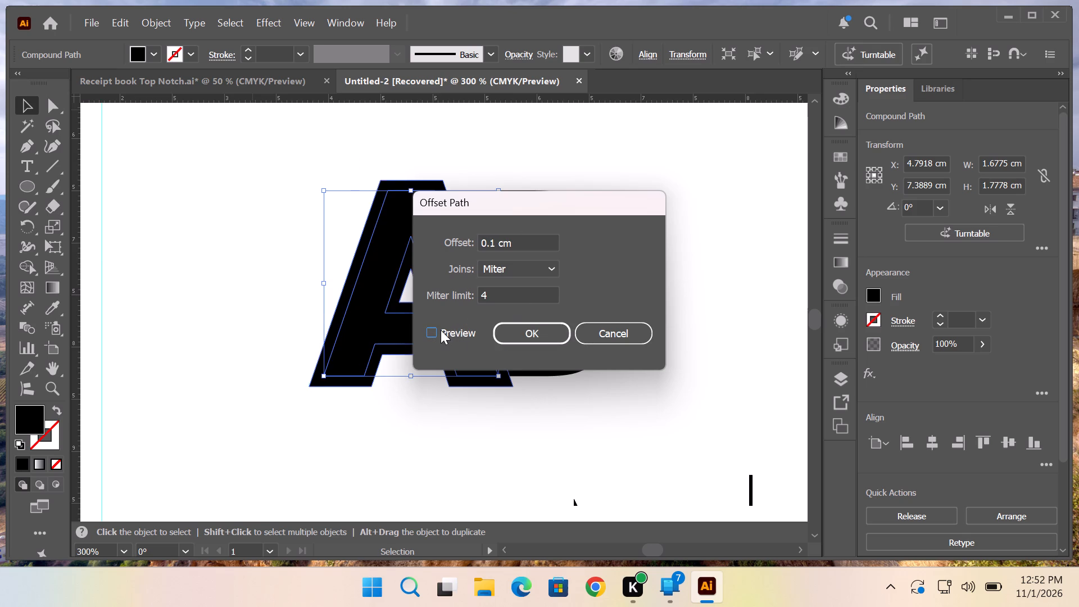
{"action": "left_click", "coordinate": [538, 334]}
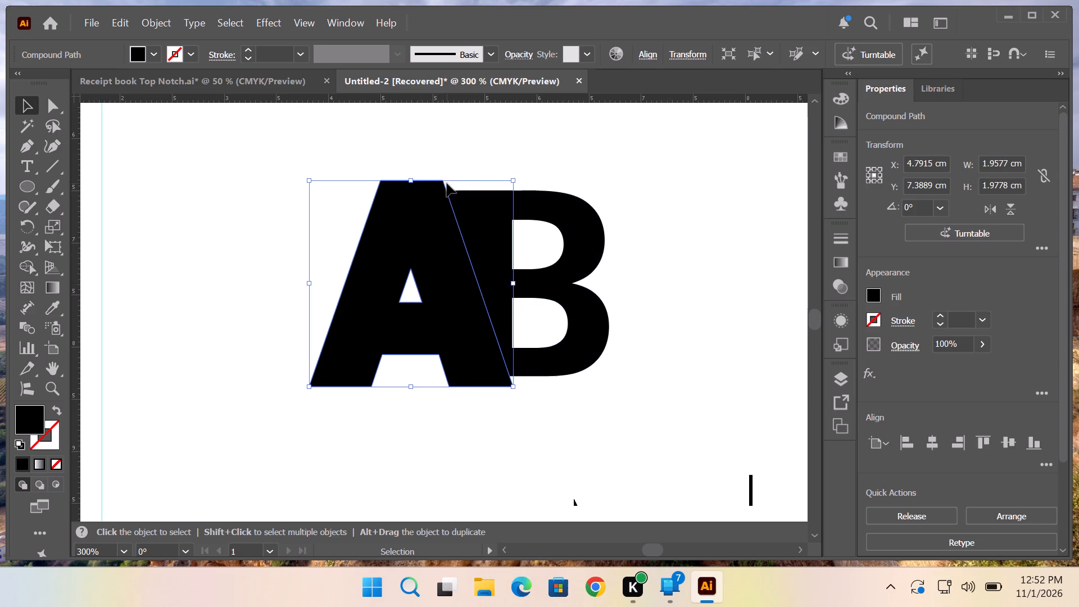
Select the letter A, its offset outline and the letter B together for merging or removing regions with the Shape Builder tool.
{"action": "left_click_drag", "start_coordinate": [265, 176], "coordinate": [769, 409]}
{"action": "left_click", "coordinate": [20, 264]}
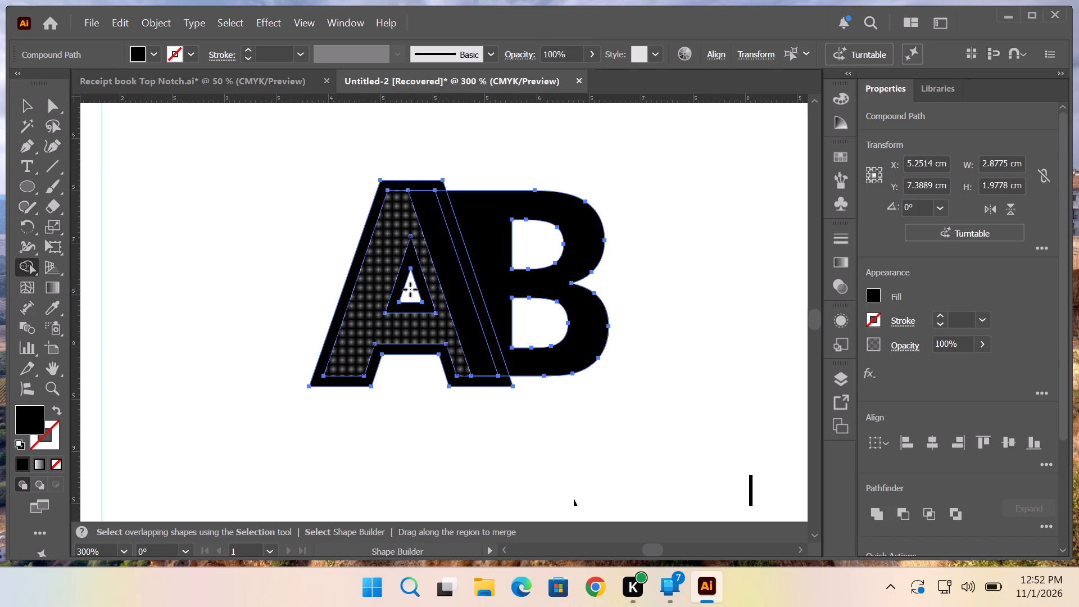
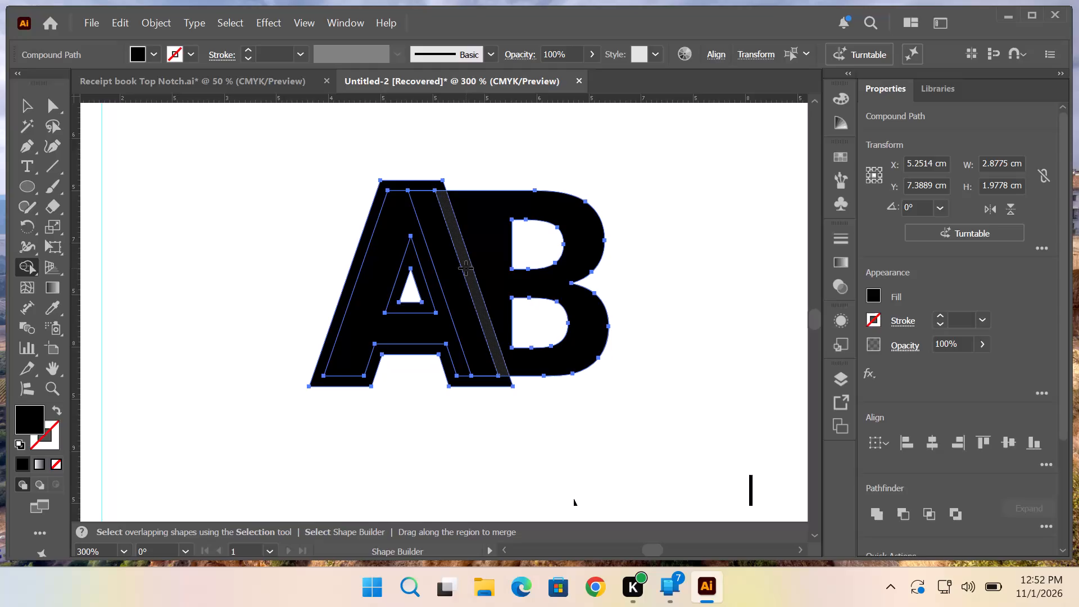
Remove the gap strip between A and B, the outer offset rim and the rim inside A's counter with Shape Builder.
{"action": "left_click", "coordinate": [466, 268], "text": "alt"}
{"action": "left_click", "coordinate": [430, 184], "text": "alt"}
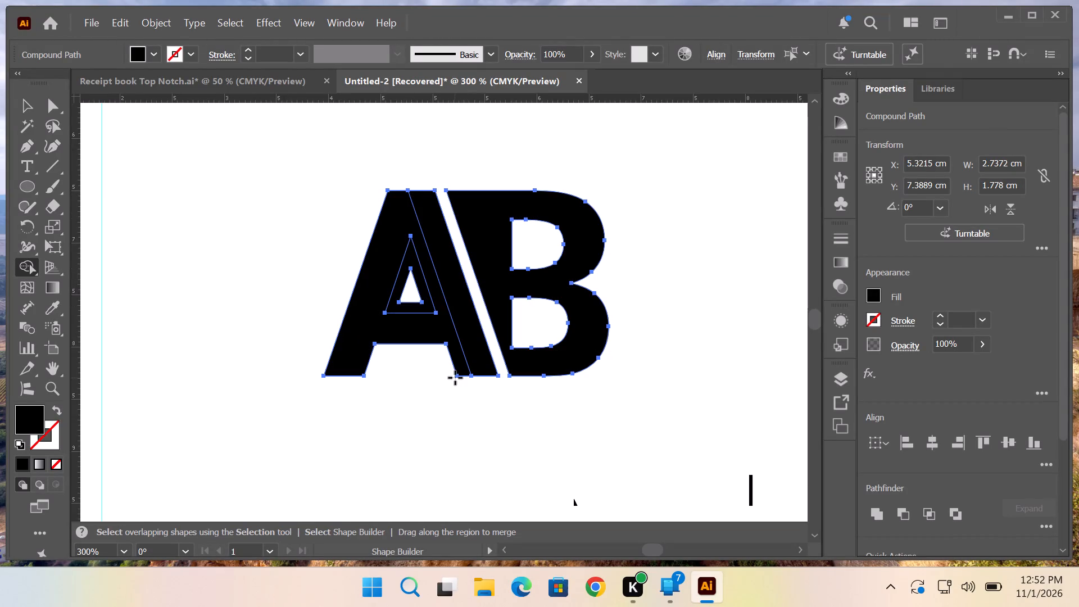
{"action": "left_click", "coordinate": [423, 291], "text": "alt"}
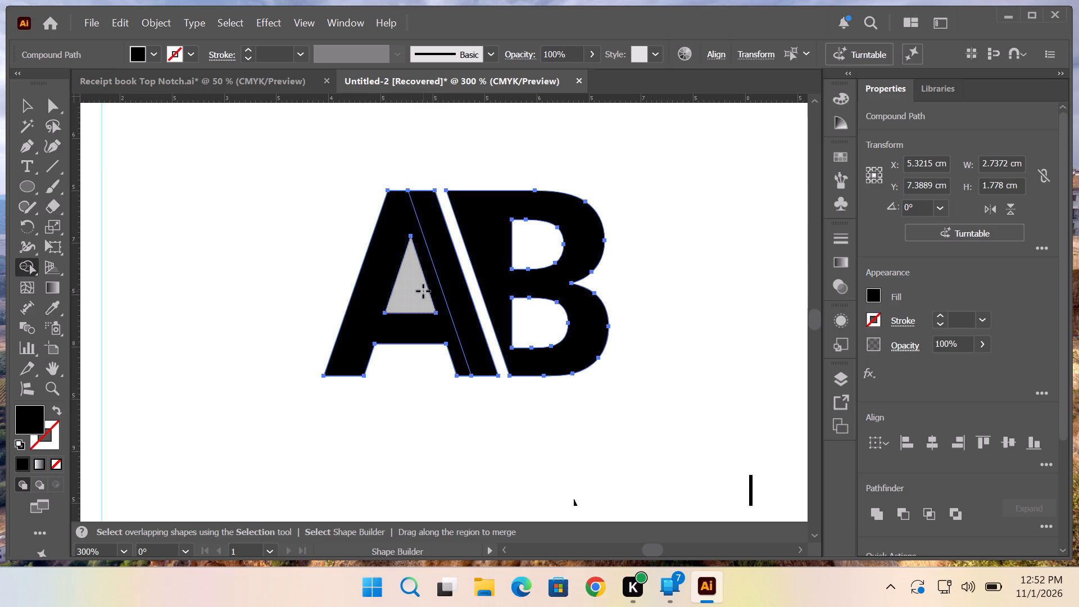
{"action": "left_click", "coordinate": [16, 107]}
{"action": "left_click", "coordinate": [332, 170]}
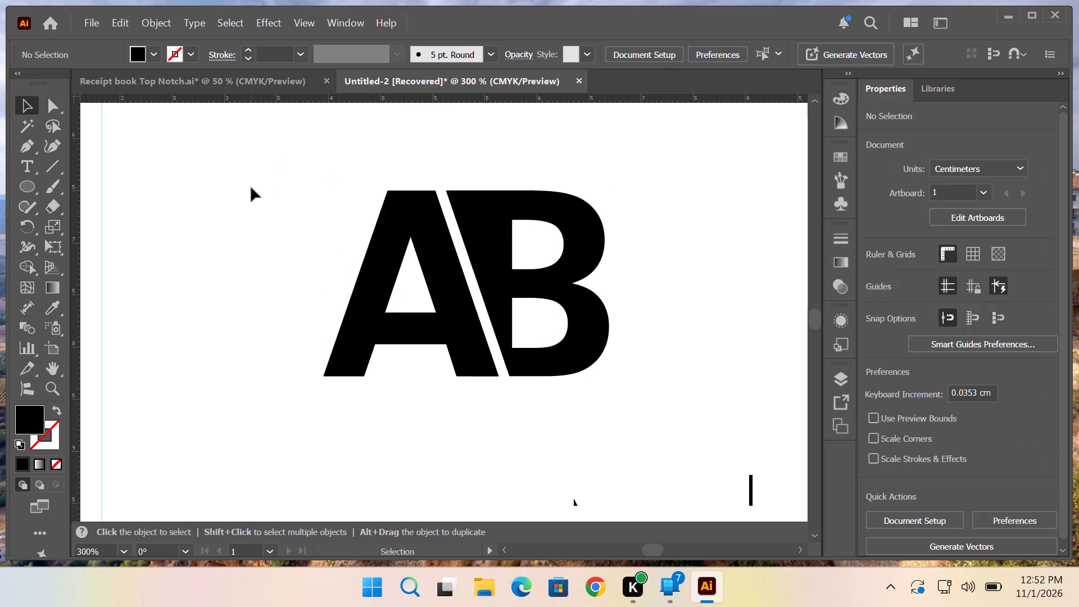
Nudge the letter B about 0.07 cm left to narrow the diagonal gap beside the A.
{"action": "left_click", "coordinate": [508, 270]}
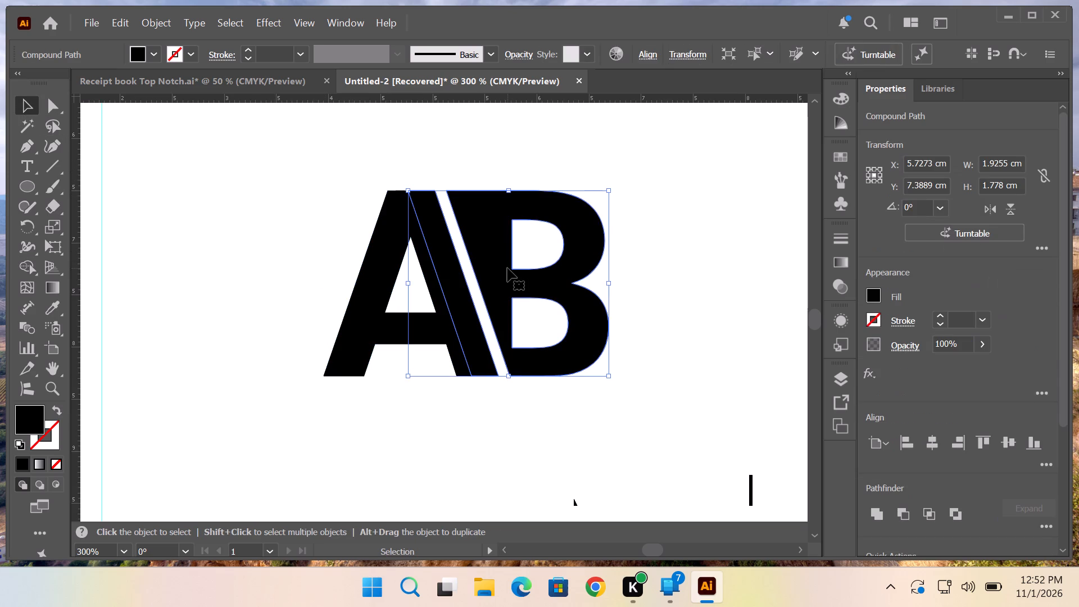
{"action": "key", "text": "Left"}
{"action": "key", "text": "Left"}
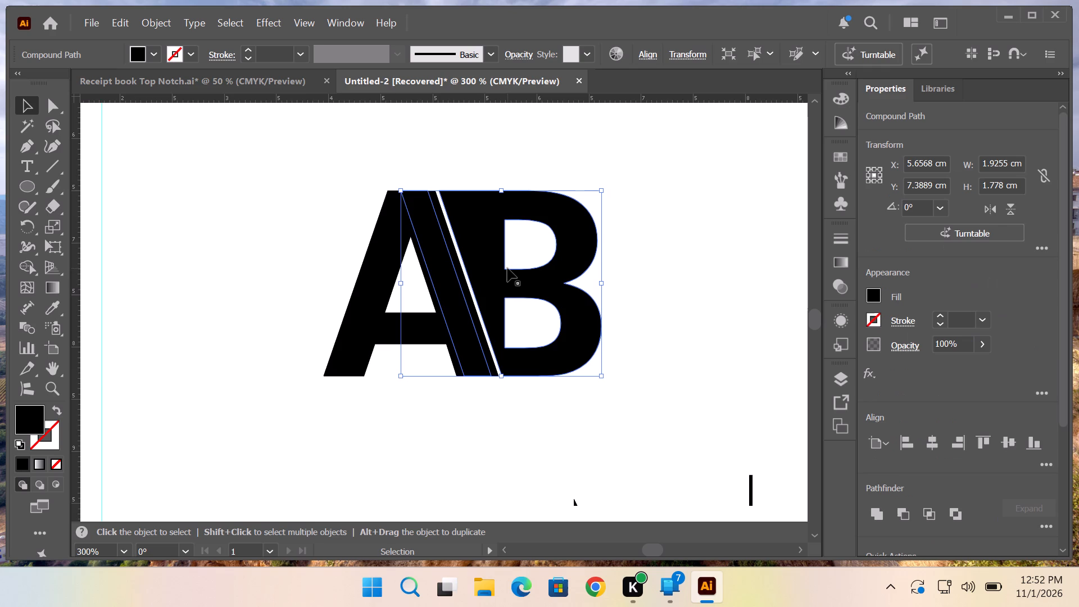
{"action": "left_click", "coordinate": [185, 126]}
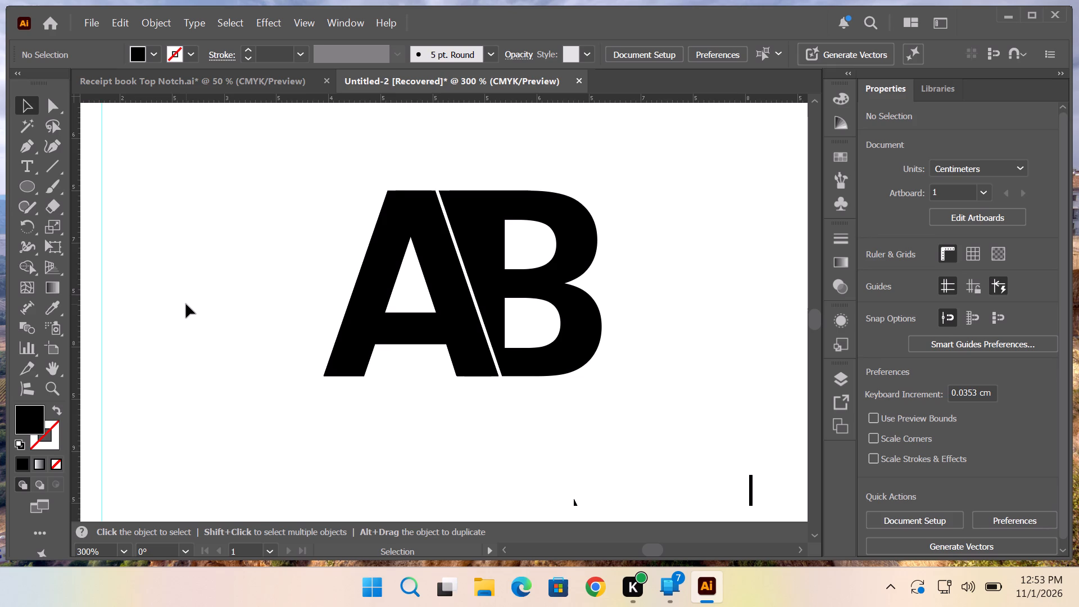
Add the text "ALBI BLACK" just below the AB monogram.
{"action": "left_click", "coordinate": [33, 161]}
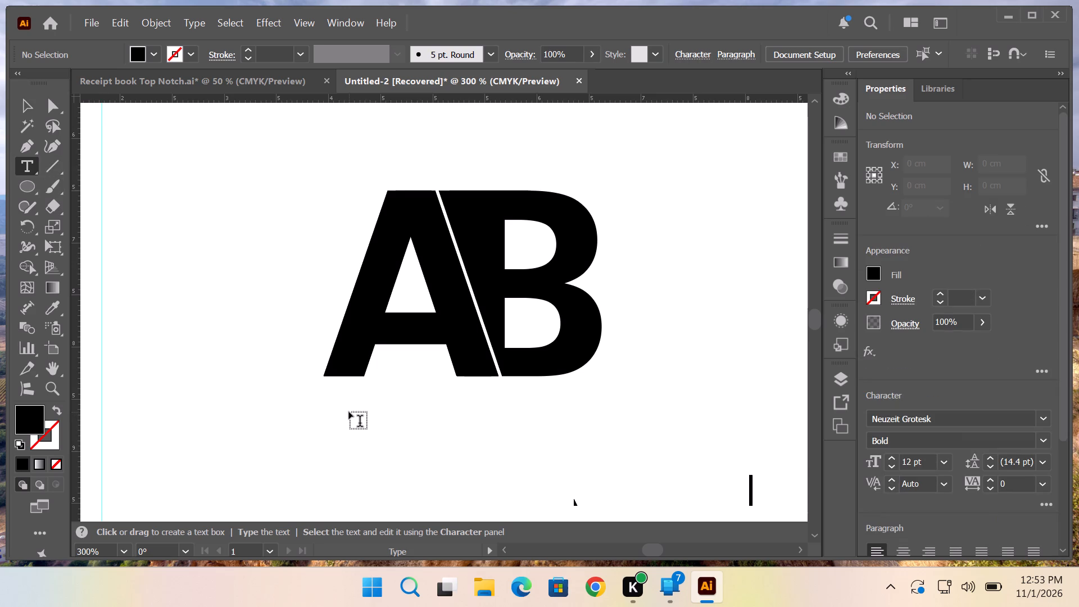
{"action": "left_click", "coordinate": [332, 408]}
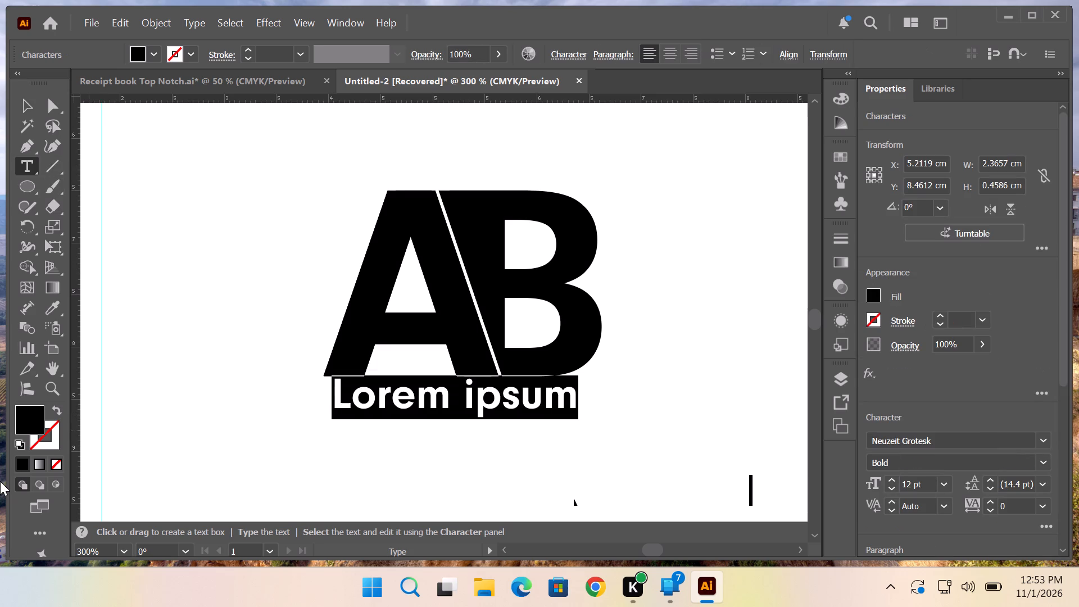
{"action": "type", "text": "AL"}
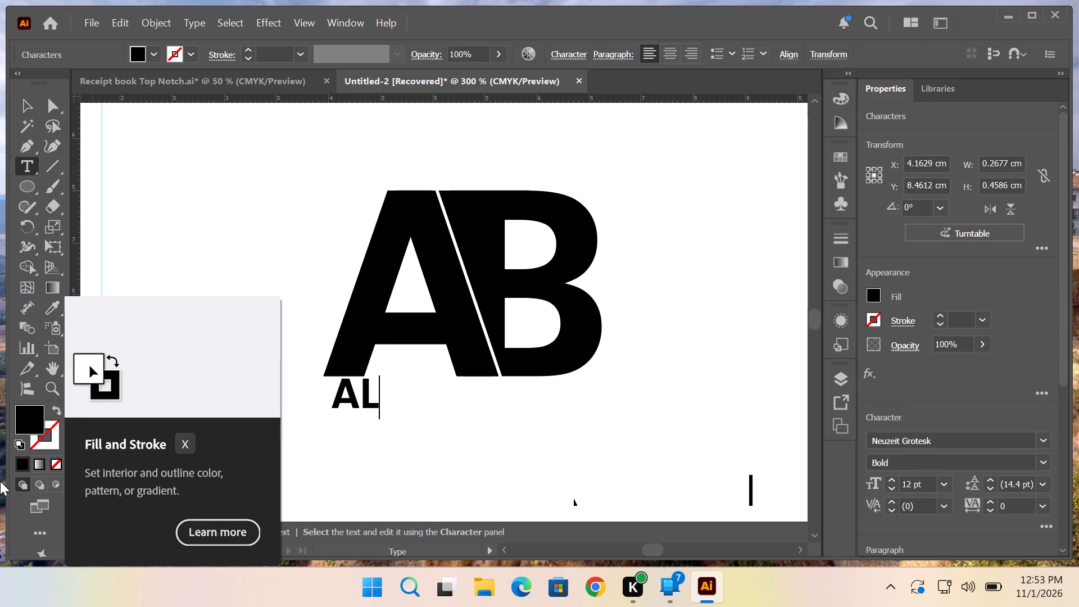
{"action": "type", "text": "BI"}
{"action": "key", "text": "space"}
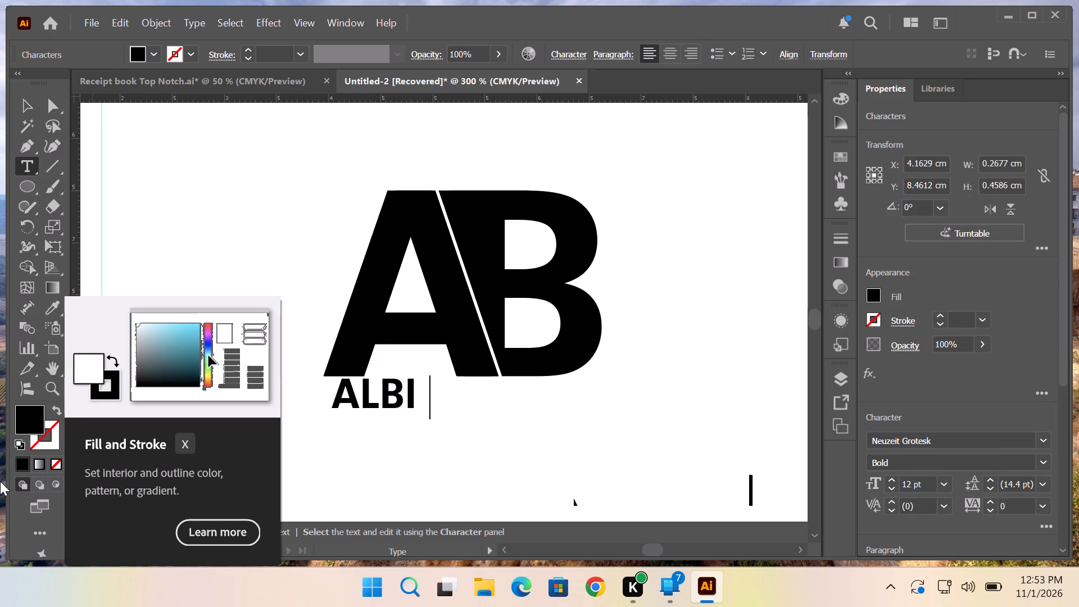
{"action": "type", "text": "BLACK"}
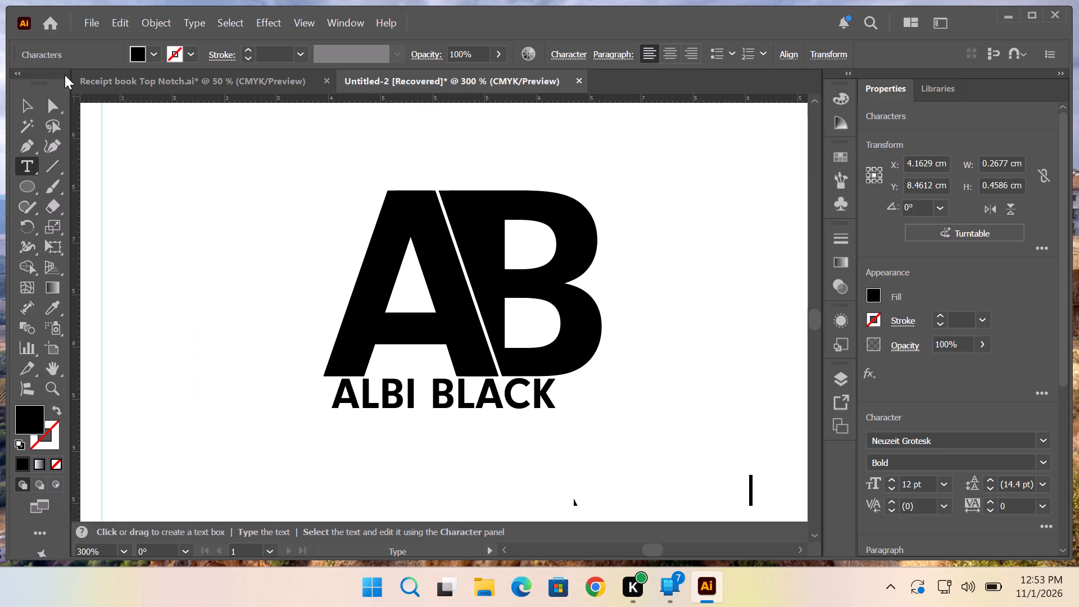
{"action": "left_click", "coordinate": [28, 104]}
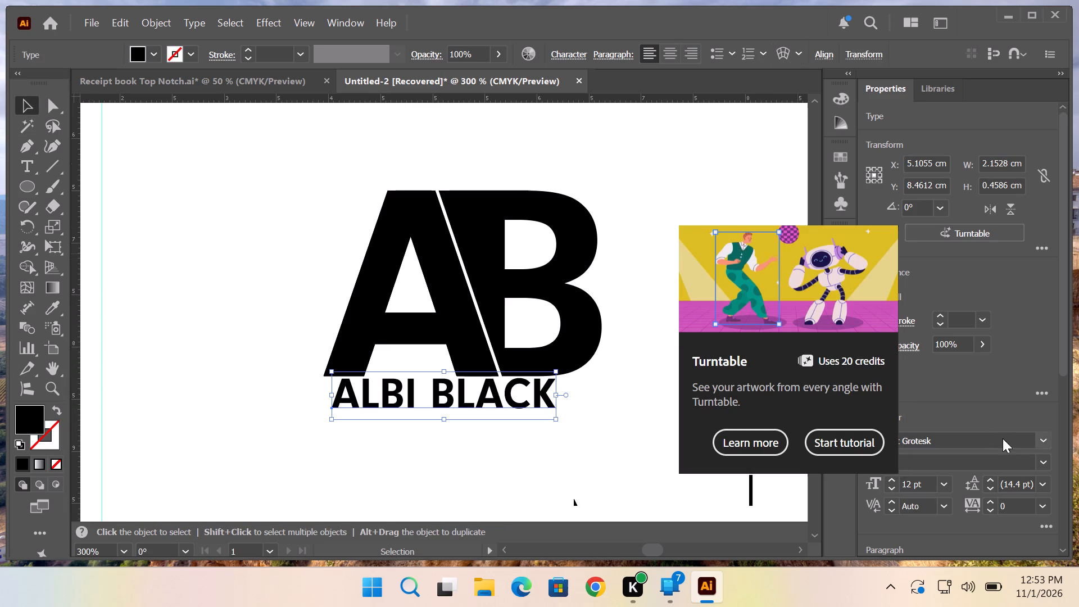
Apply the Neuzeit Grotesk Bold font to the ALBI BLACK text.
{"action": "left_click", "coordinate": [1044, 438]}
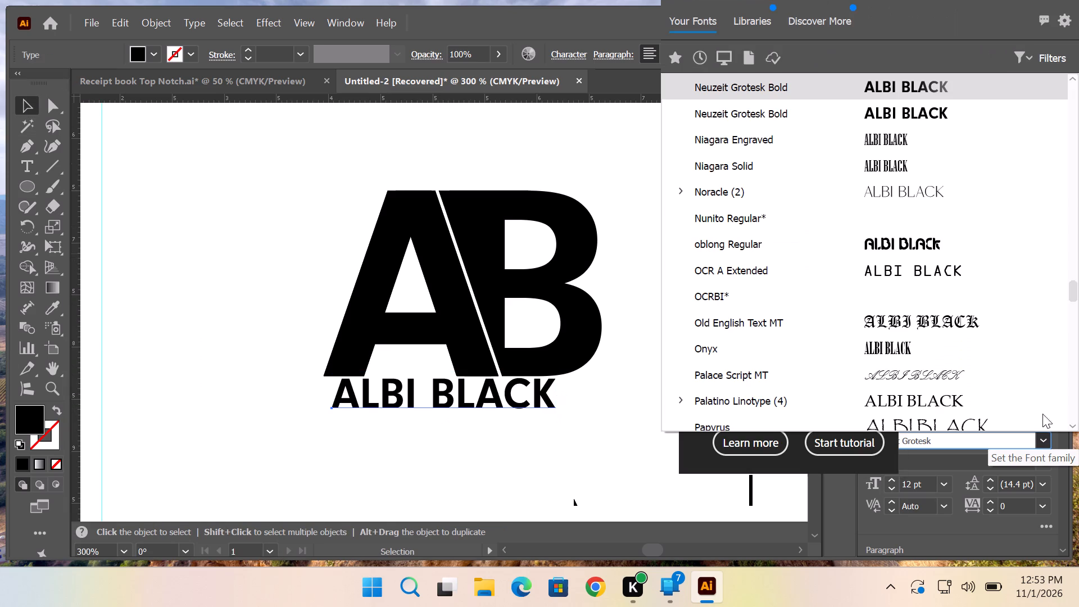
{"action": "left_click", "coordinate": [793, 114]}
Move the ALBI BLACK text about 0.04 cm right and 0.05 cm down beneath the monogram.
{"action": "left_click_drag", "start_coordinate": [407, 397], "coordinate": [415, 397]}
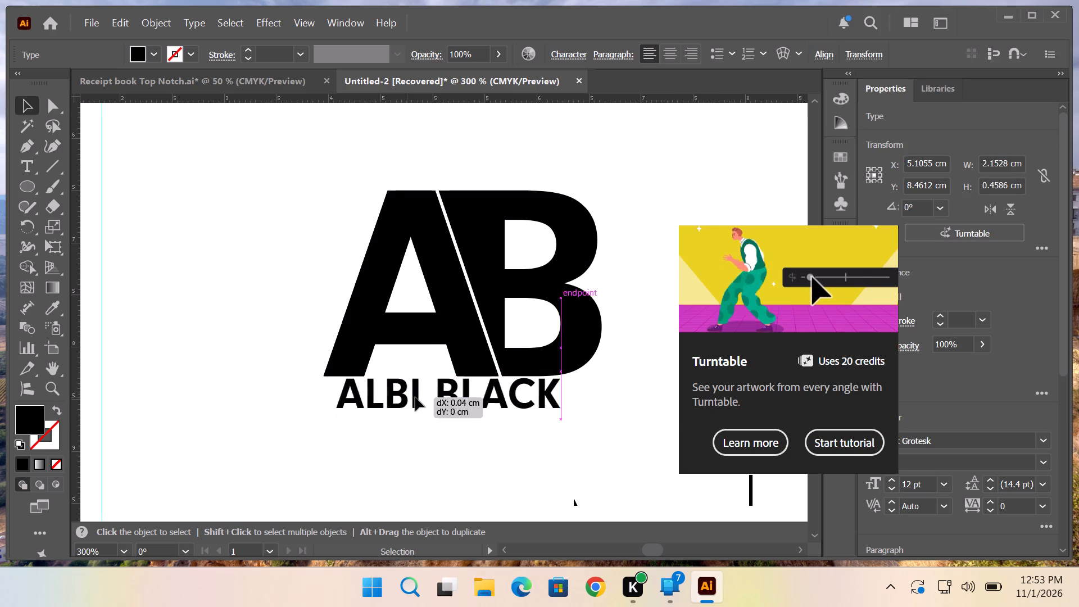
{"action": "left_click_drag", "start_coordinate": [415, 397], "coordinate": [415, 401]}
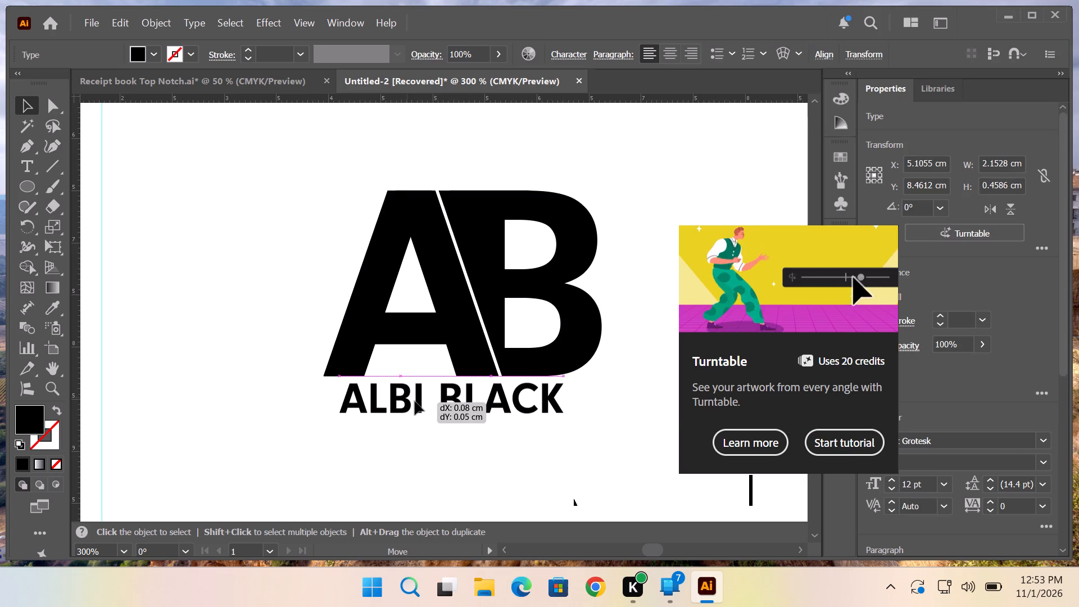
{"action": "left_click_drag", "start_coordinate": [415, 401], "coordinate": [414, 402]}
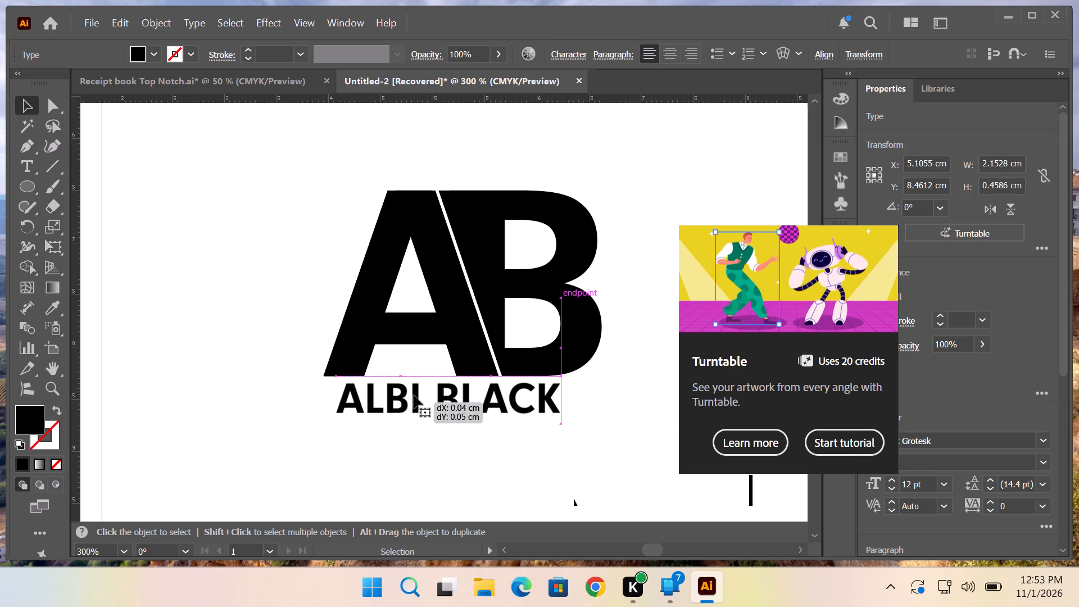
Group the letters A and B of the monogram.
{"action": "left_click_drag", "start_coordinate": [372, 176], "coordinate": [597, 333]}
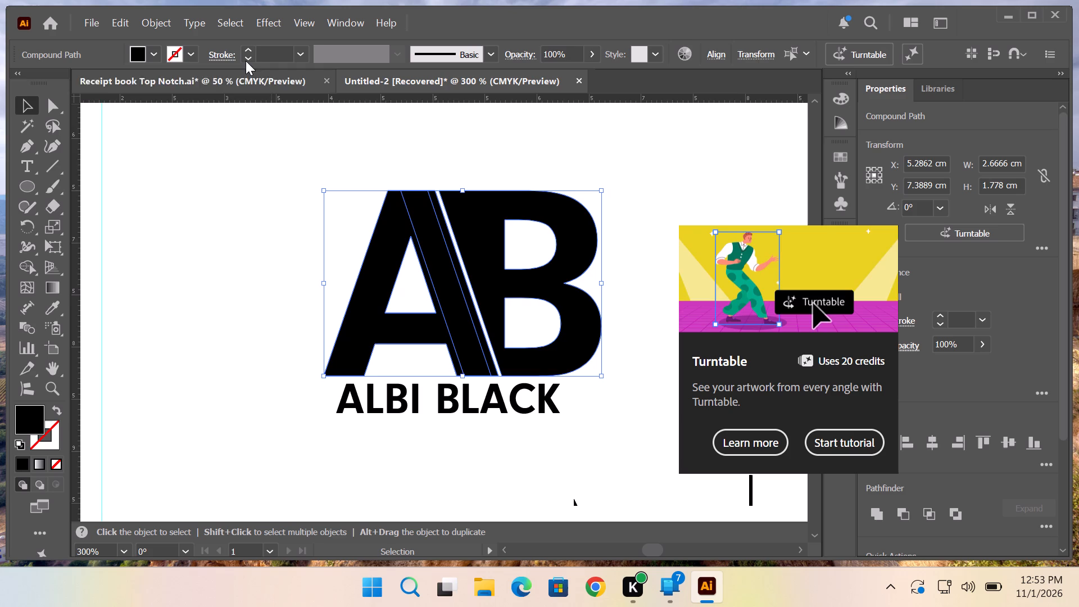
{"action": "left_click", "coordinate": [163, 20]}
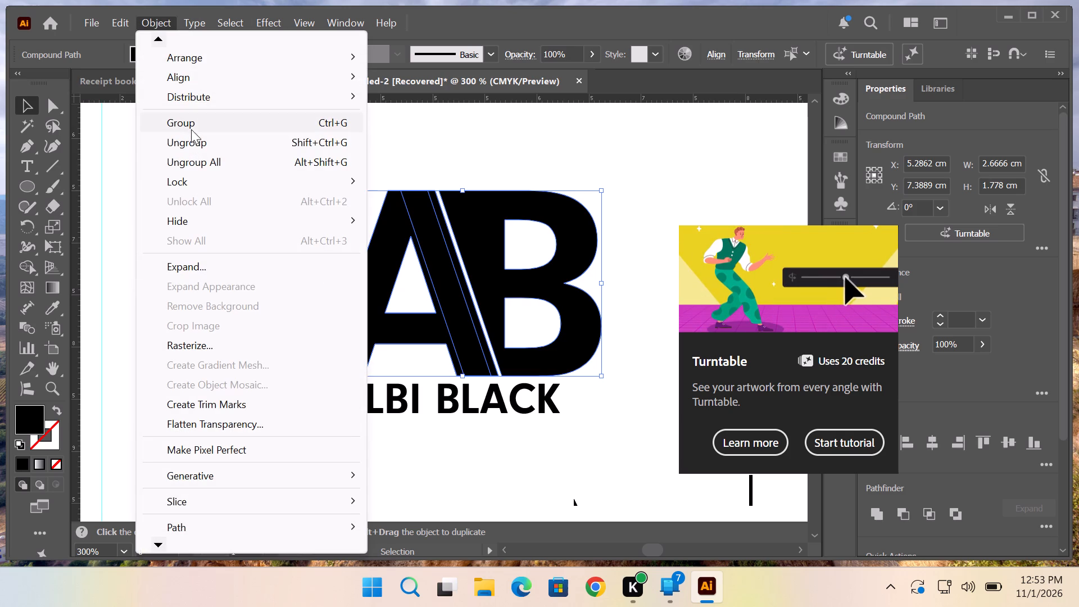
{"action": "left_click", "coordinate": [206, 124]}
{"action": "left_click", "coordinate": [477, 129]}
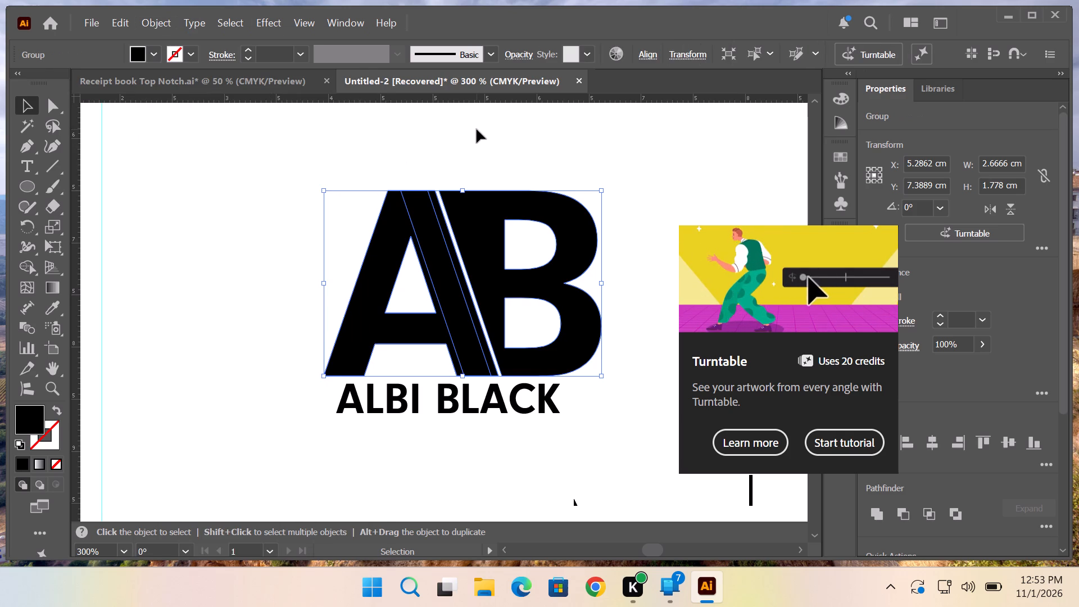
Add the text "Records" on its own line below ALBI BLACK.
{"action": "left_click", "coordinate": [418, 401]}
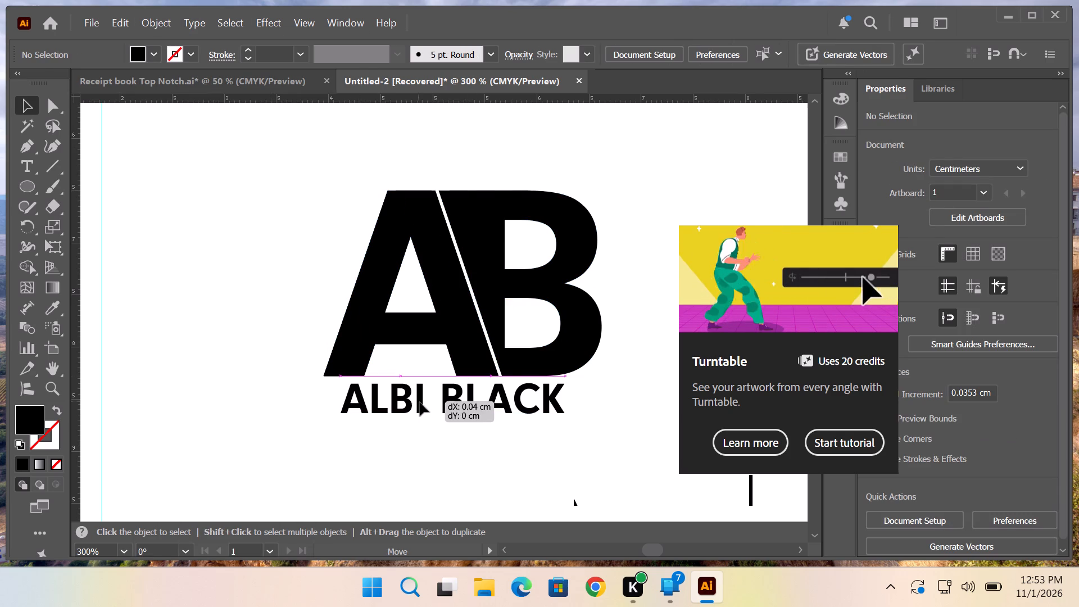
{"action": "left_click", "coordinate": [29, 161]}
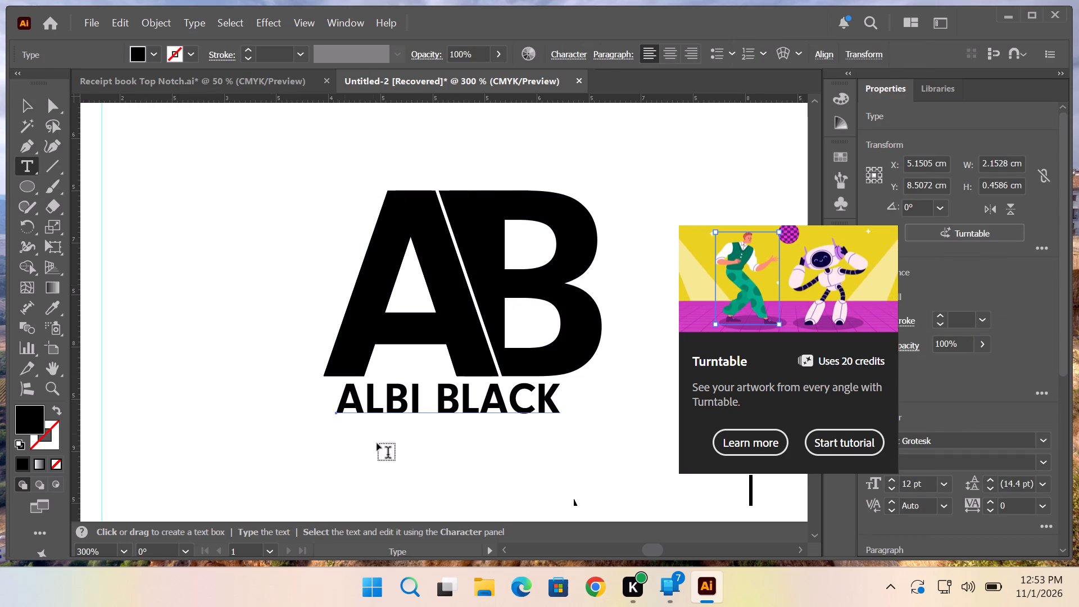
{"action": "left_click", "coordinate": [388, 449]}
{"action": "key", "text": "r"}
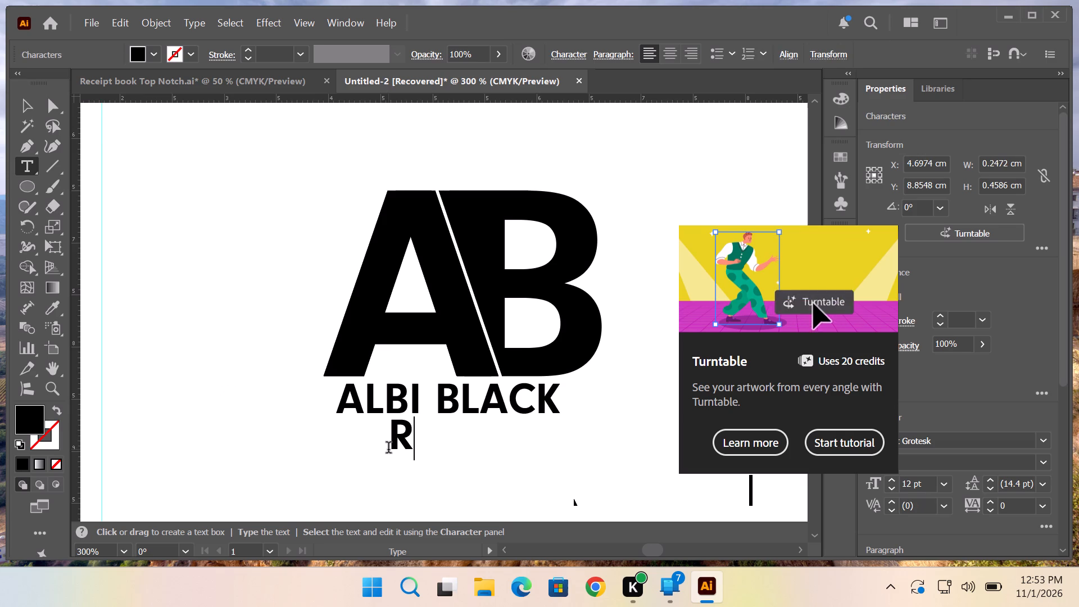
{"action": "type", "text": "cord"}
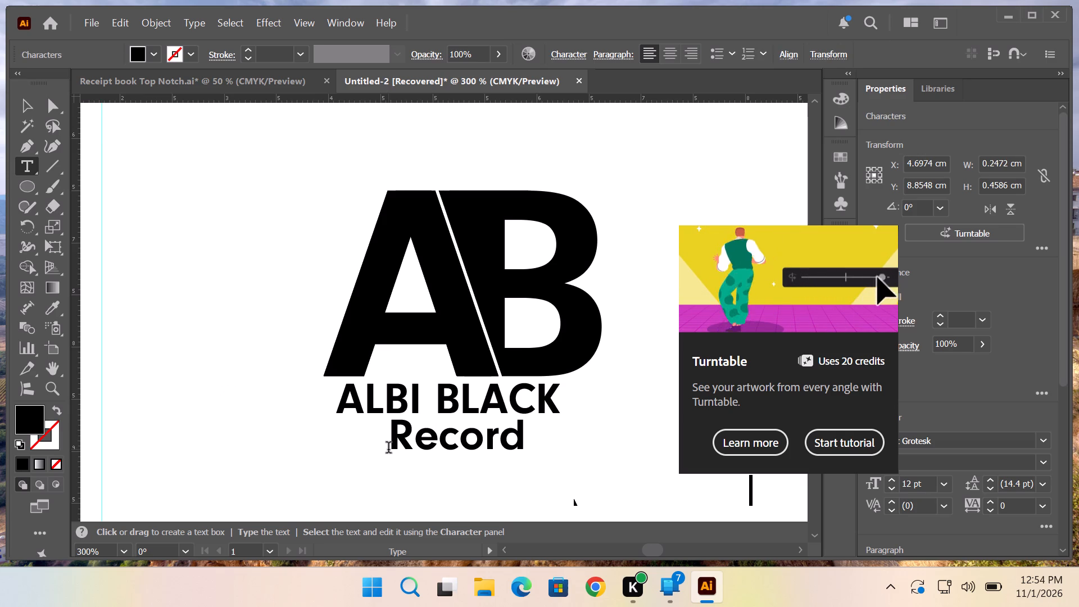
{"action": "key", "text": "s"}
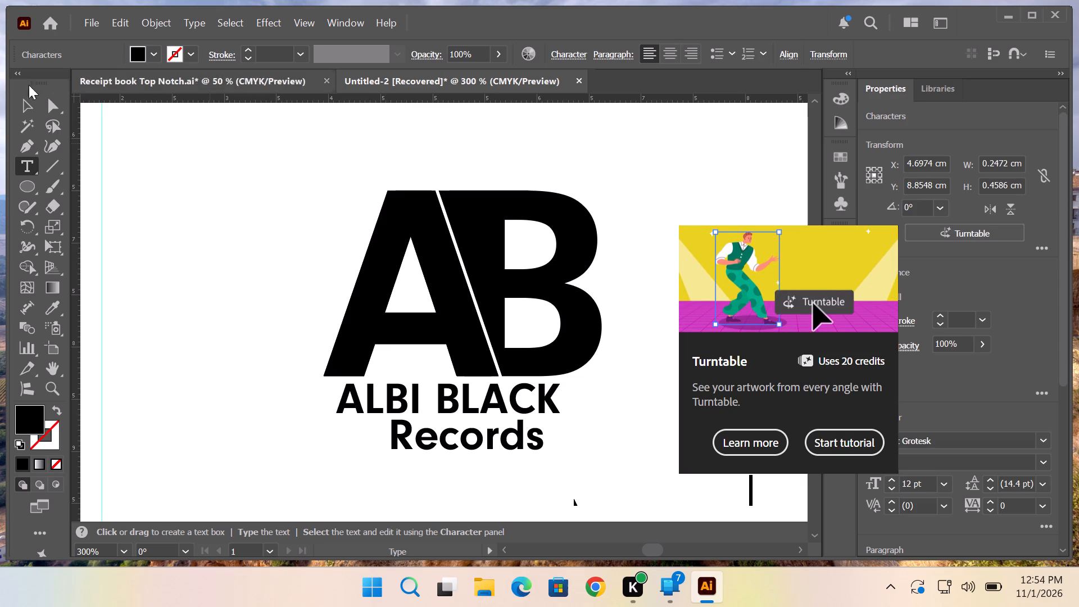
{"action": "left_click", "coordinate": [25, 108]}
{"action": "left_click", "coordinate": [251, 178]}
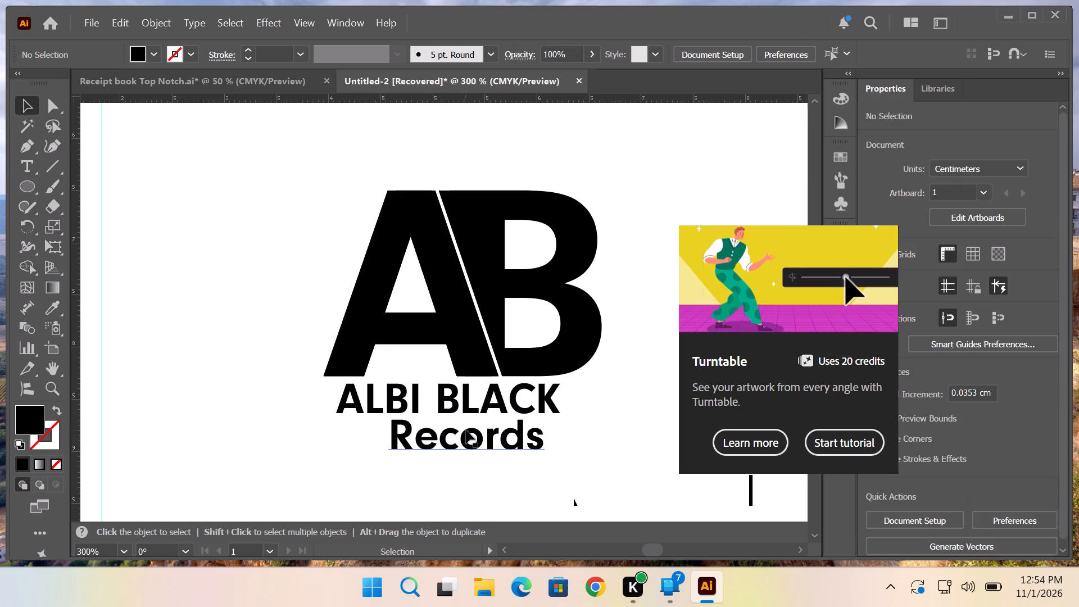
Shift the ALBI BLACK text about 0.02 cm left and the Records text slightly left to centre them under the monogram.
{"action": "left_click", "coordinate": [468, 398]}
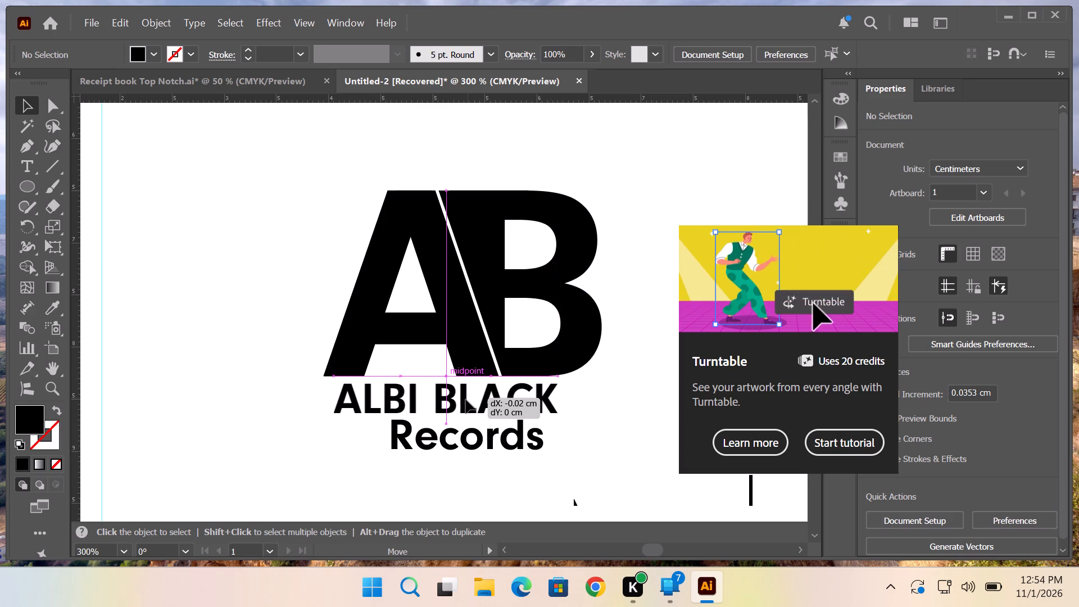
{"action": "left_click", "coordinate": [566, 420]}
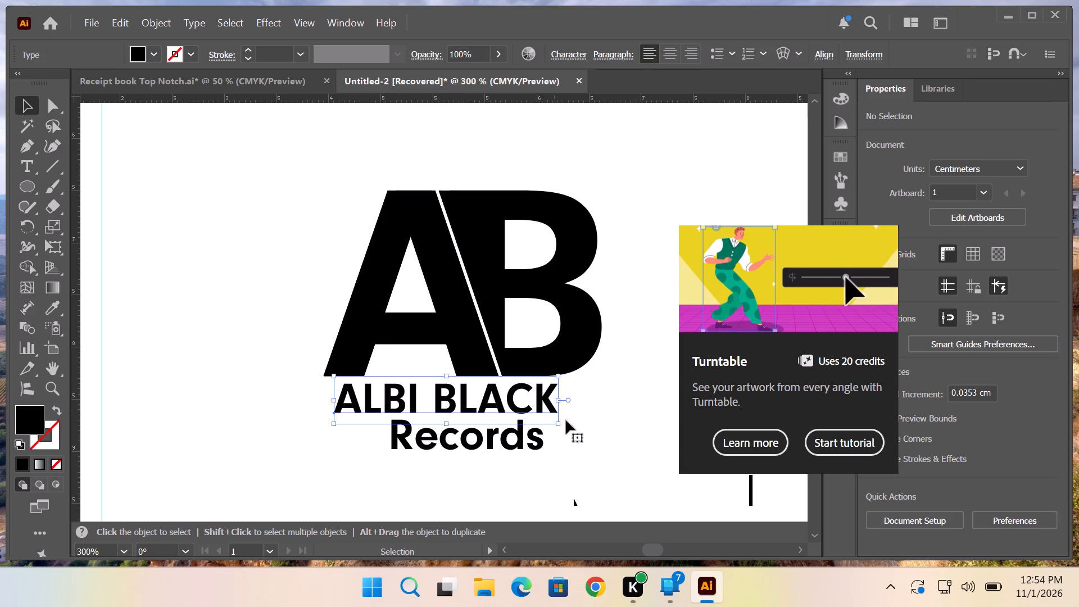
{"action": "left_click", "coordinate": [614, 431]}
{"action": "left_click_drag", "start_coordinate": [468, 445], "coordinate": [460, 445]}
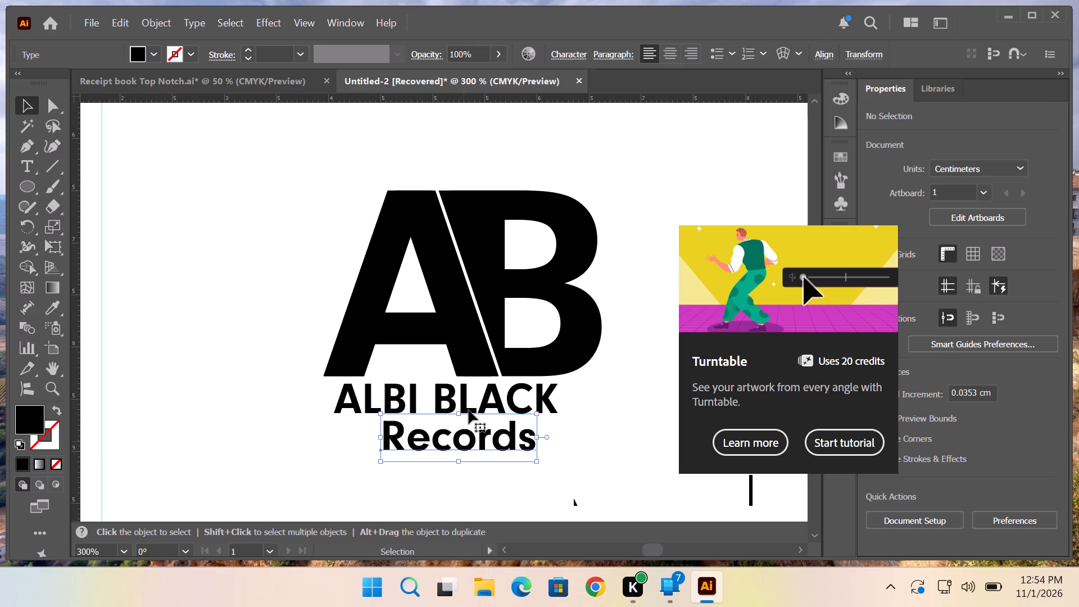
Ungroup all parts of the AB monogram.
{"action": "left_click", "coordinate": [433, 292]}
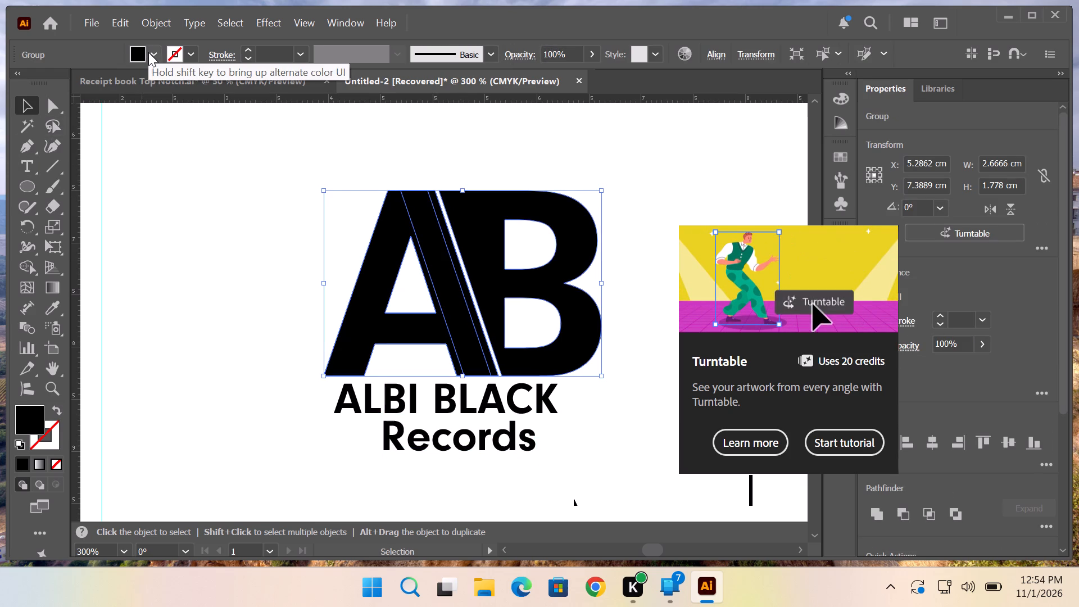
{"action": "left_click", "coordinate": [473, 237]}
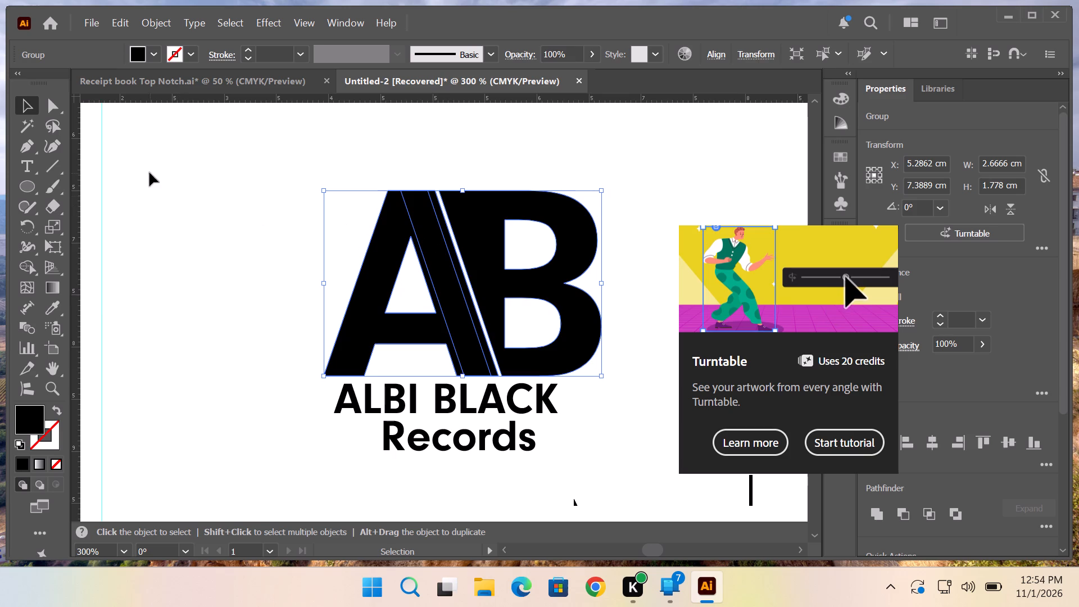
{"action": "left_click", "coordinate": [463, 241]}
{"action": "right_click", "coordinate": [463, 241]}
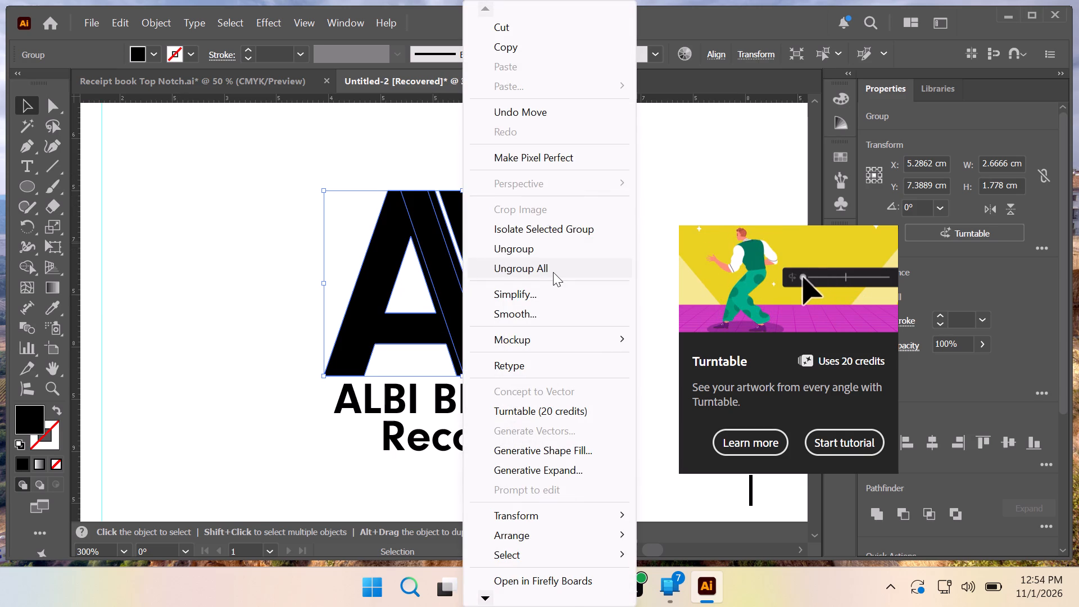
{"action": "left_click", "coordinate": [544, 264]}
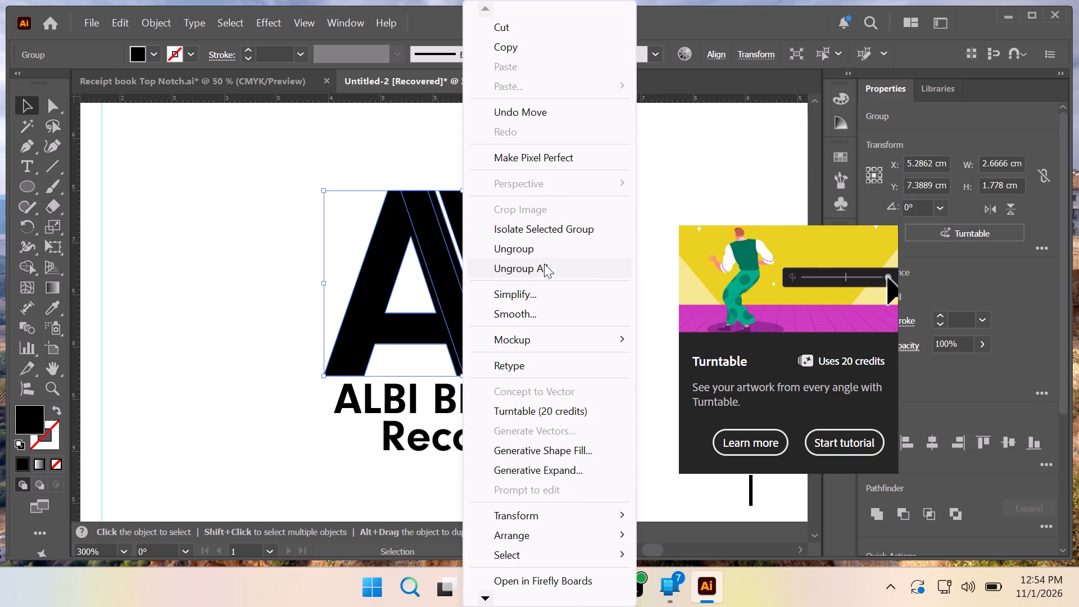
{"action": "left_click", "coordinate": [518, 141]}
Fill the B compound path of the monogram, including its diagonal stripe, with red.
{"action": "left_click", "coordinate": [498, 208]}
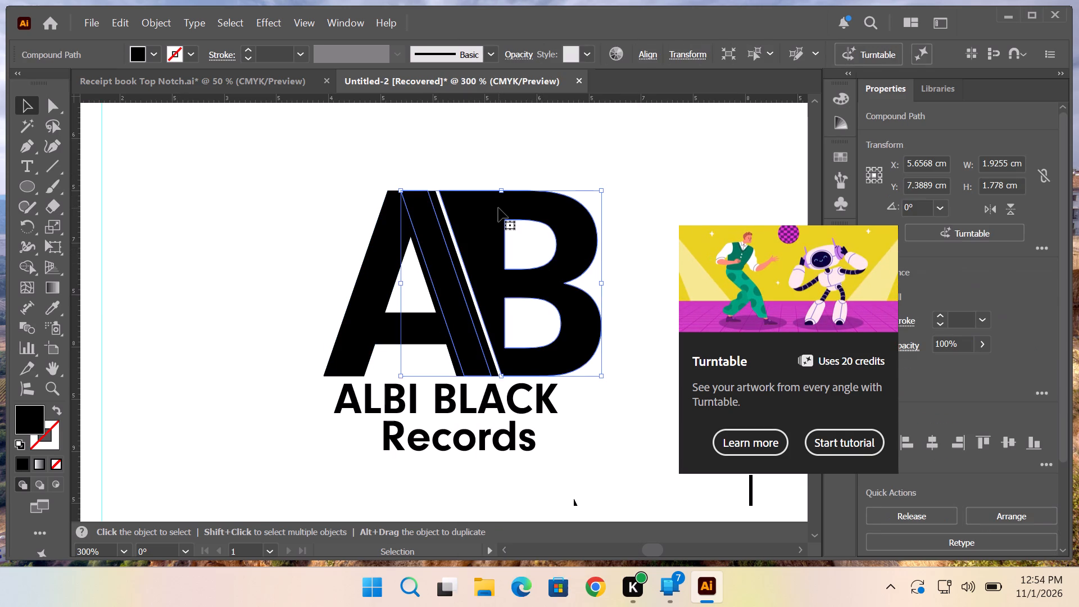
{"action": "left_click", "coordinate": [495, 160]}
{"action": "left_click", "coordinate": [488, 212]}
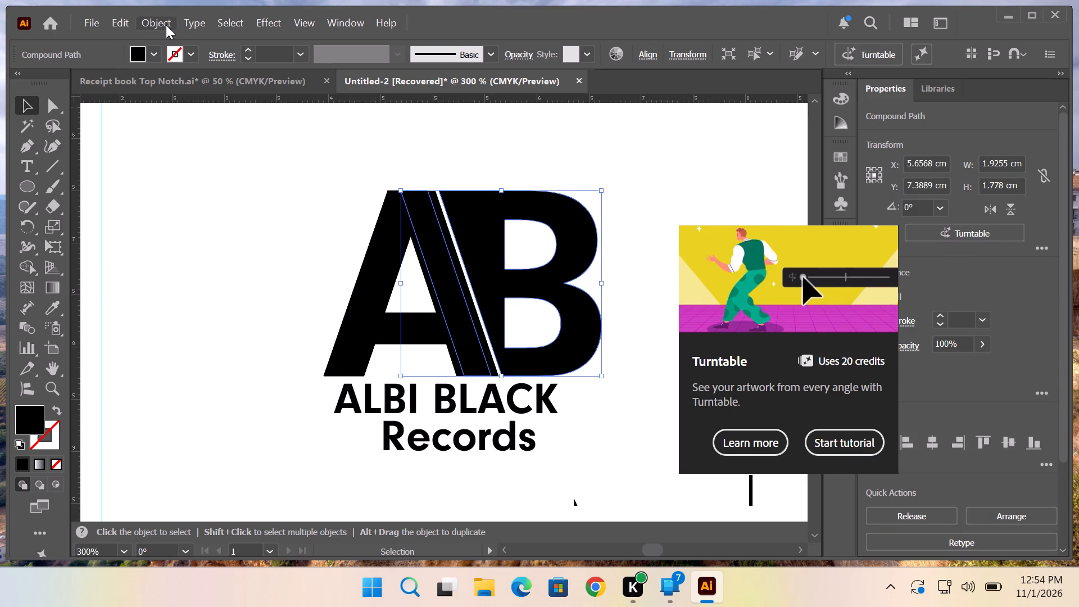
{"action": "left_click", "coordinate": [157, 52]}
{"action": "left_click", "coordinate": [53, 133]}
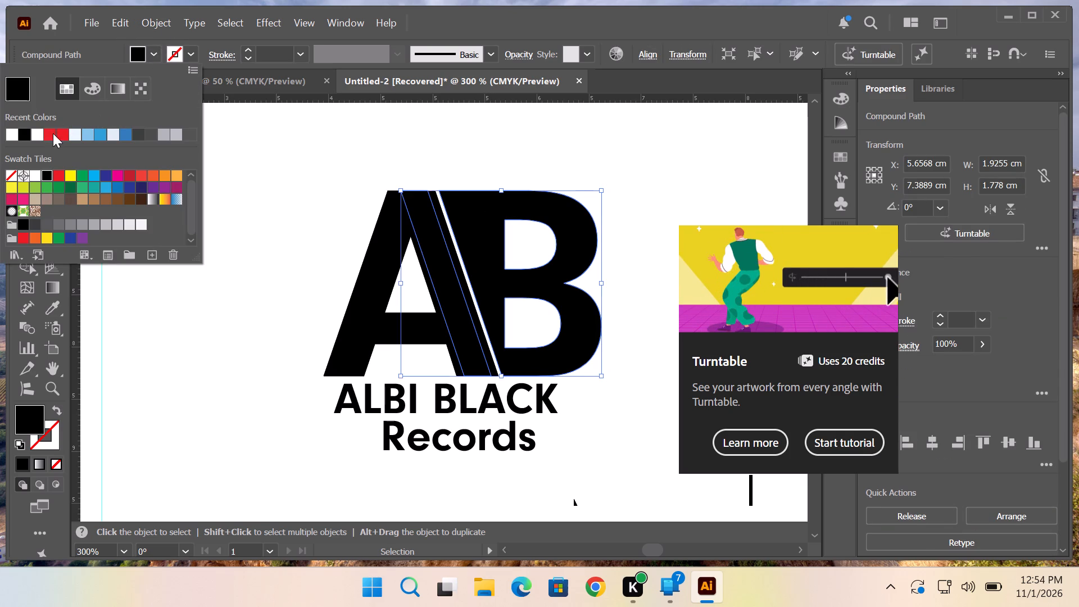
{"action": "left_click", "coordinate": [375, 160]}
{"action": "left_click", "coordinate": [349, 160]}
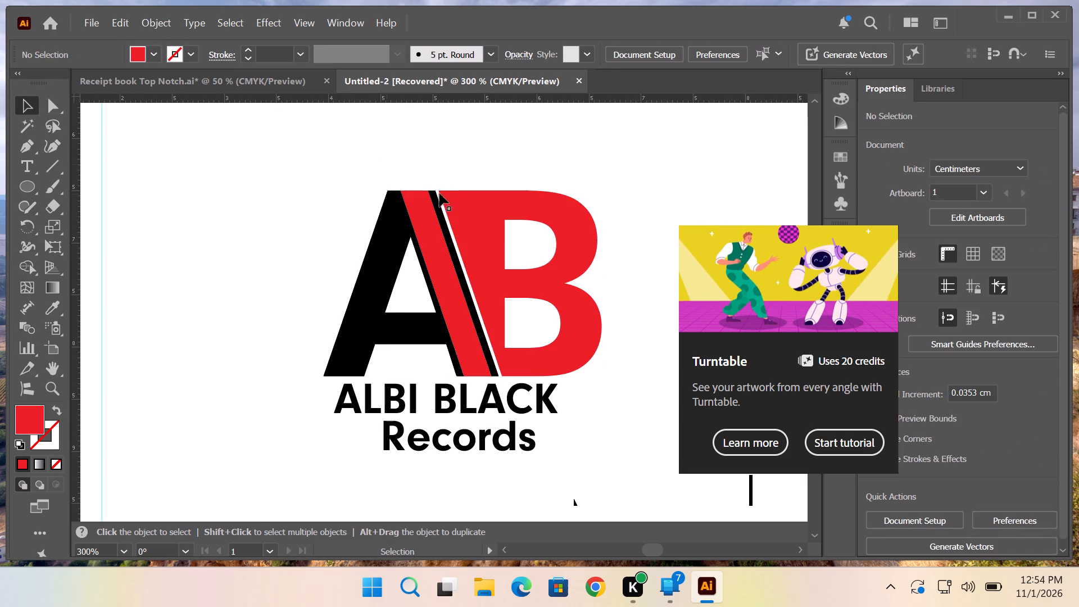
{"action": "left_click", "coordinate": [442, 269]}
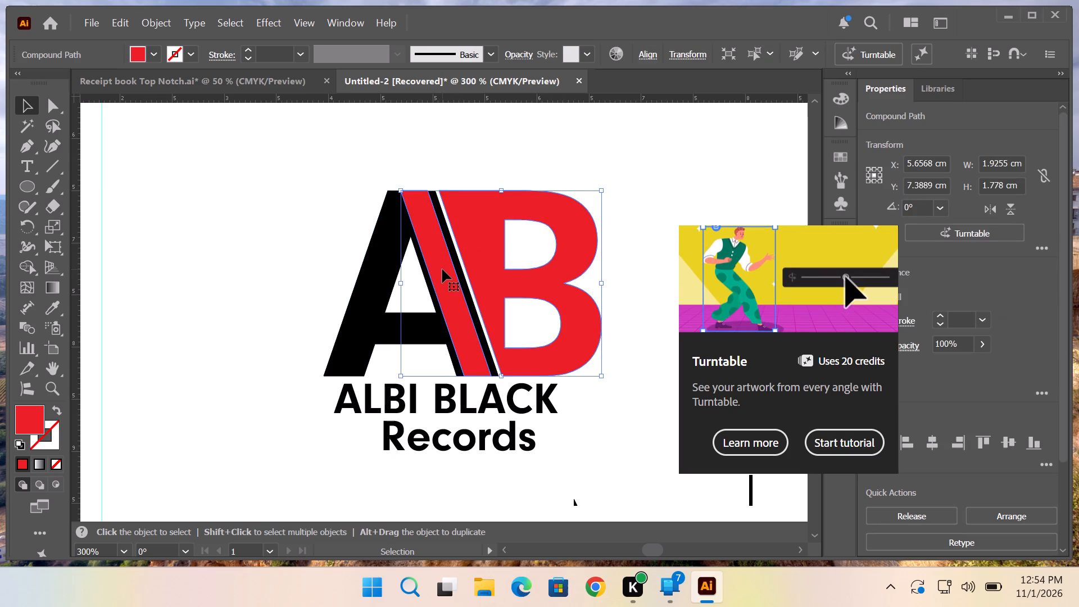
{"action": "left_click", "coordinate": [320, 165]}
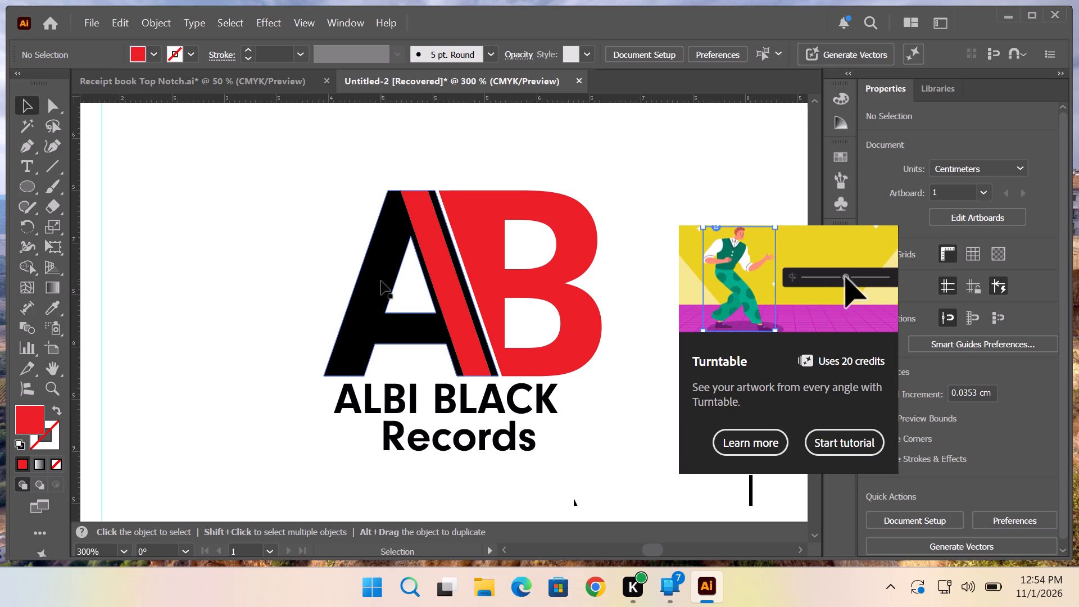
Fill the ALBI BLACK text with the same red as the letter B.
{"action": "left_click", "coordinate": [476, 399]}
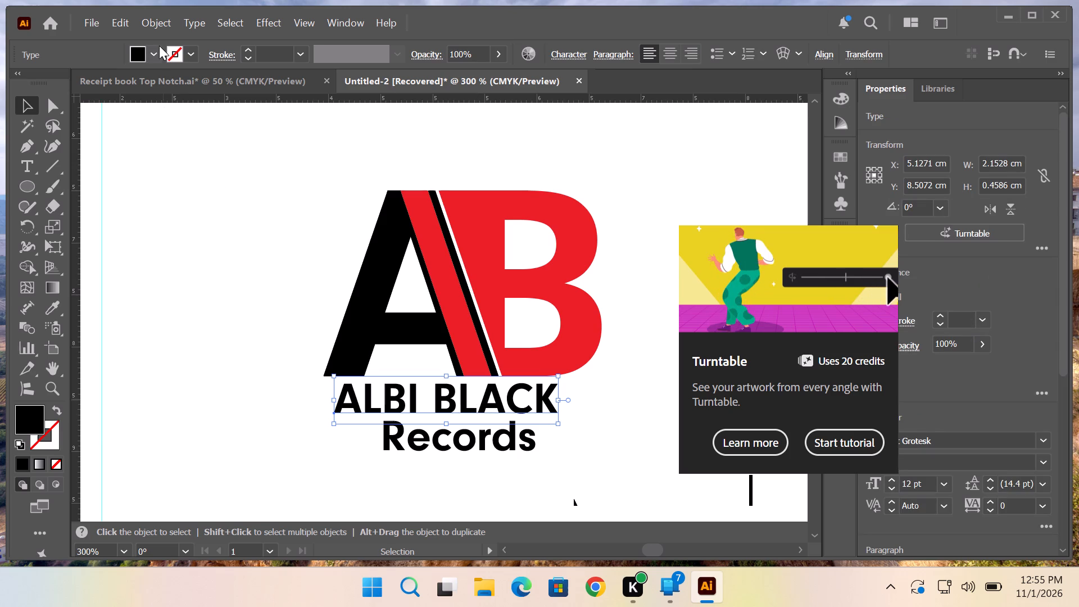
{"action": "left_click", "coordinate": [159, 46]}
{"action": "left_click", "coordinate": [10, 133]}
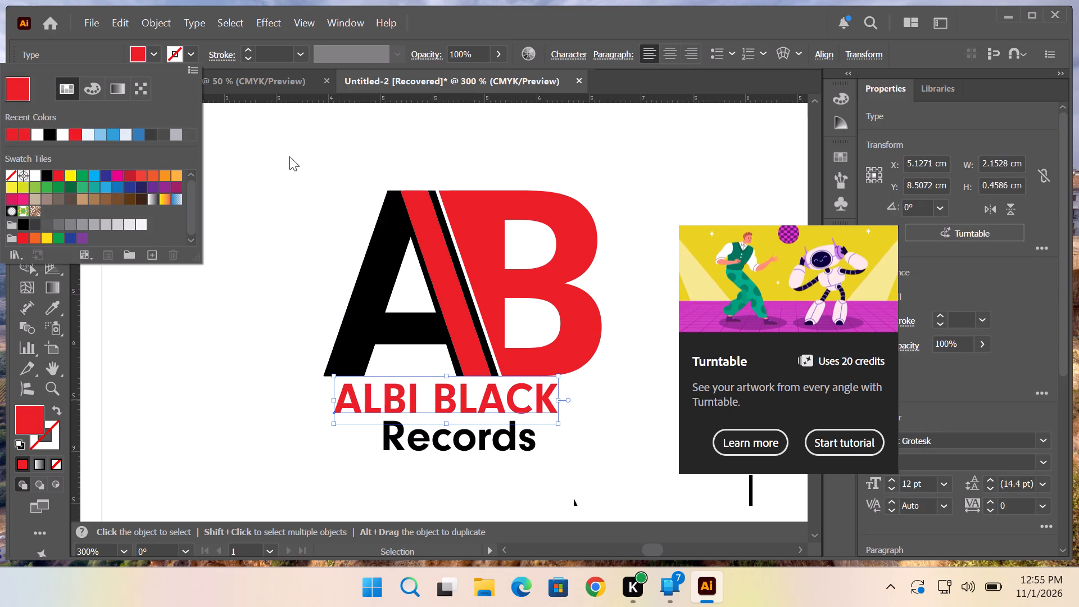
{"action": "double_click", "coordinate": [289, 156]}
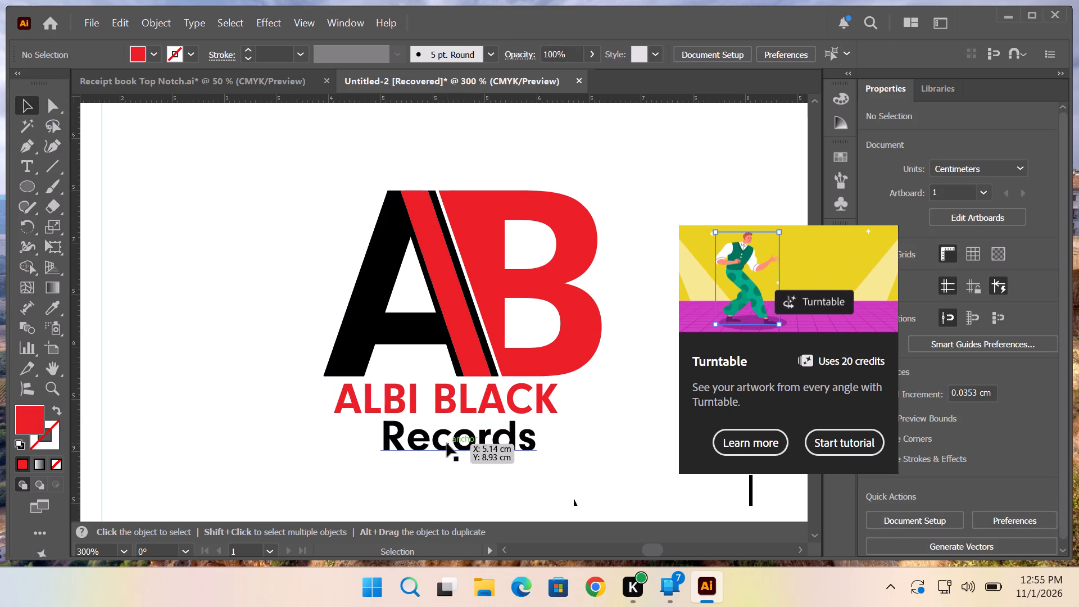
Nudge the Records text about 0.04 cm left beneath ALBI BLACK.
{"action": "left_click", "coordinate": [447, 443]}
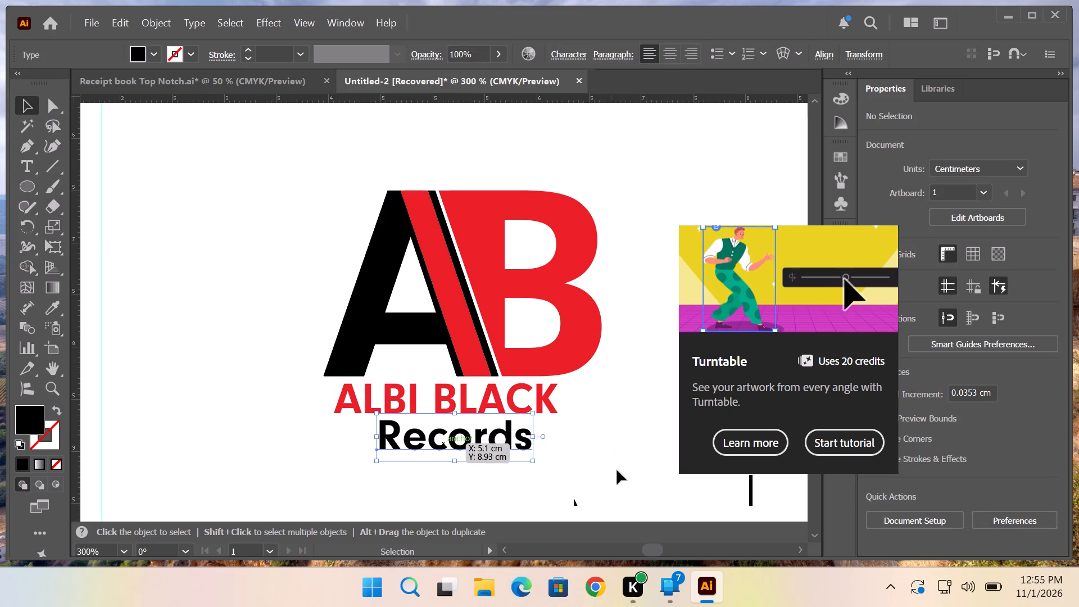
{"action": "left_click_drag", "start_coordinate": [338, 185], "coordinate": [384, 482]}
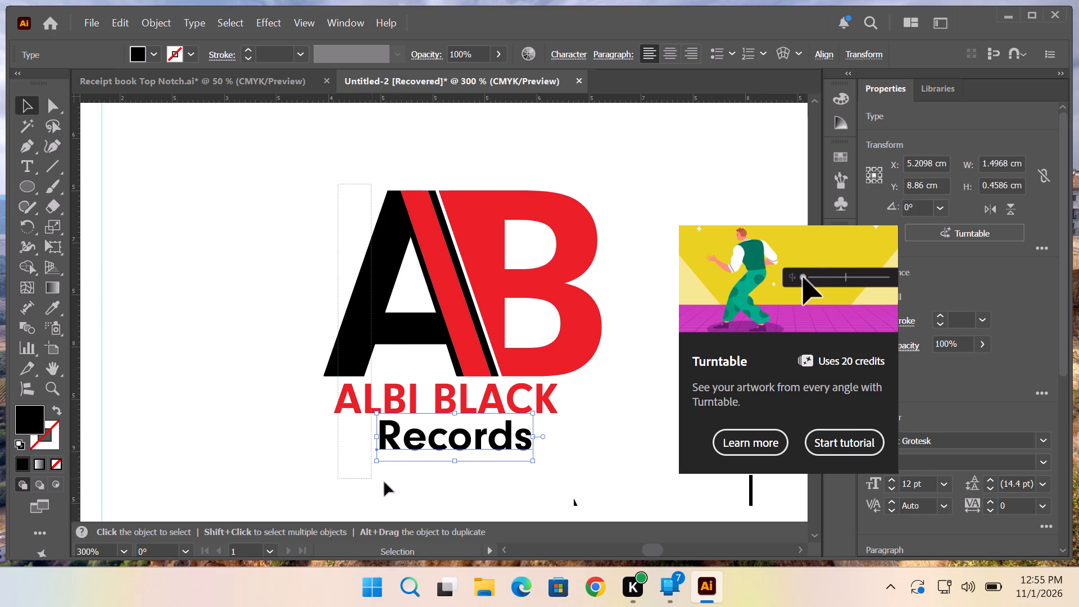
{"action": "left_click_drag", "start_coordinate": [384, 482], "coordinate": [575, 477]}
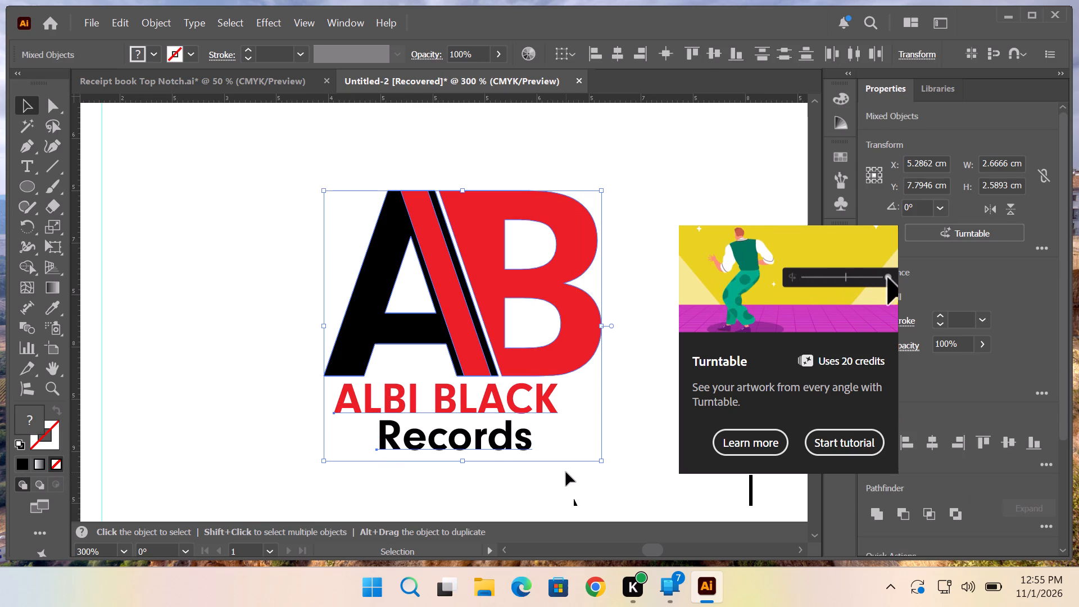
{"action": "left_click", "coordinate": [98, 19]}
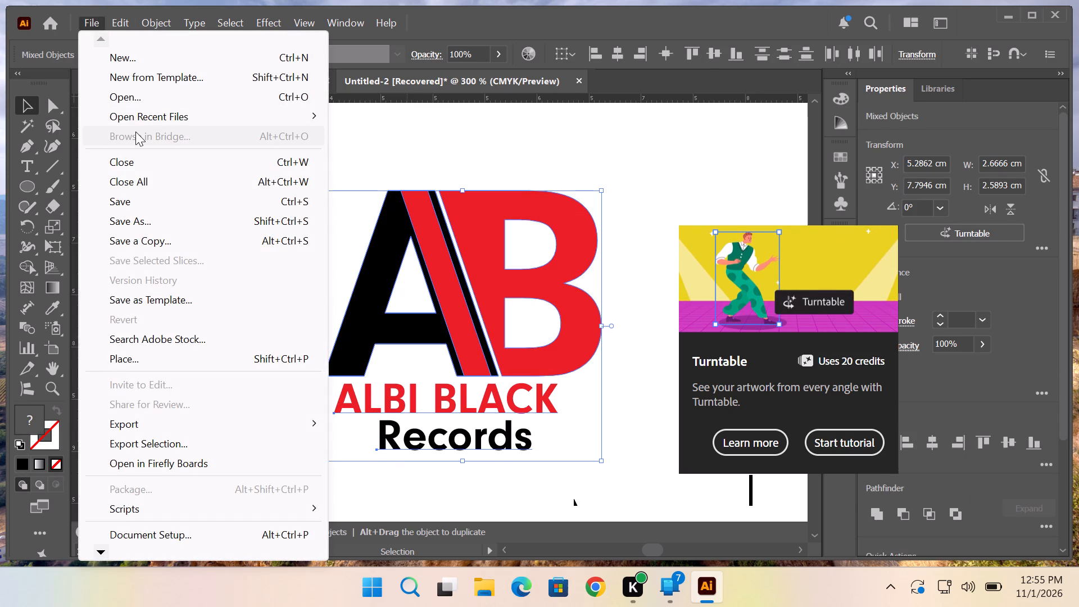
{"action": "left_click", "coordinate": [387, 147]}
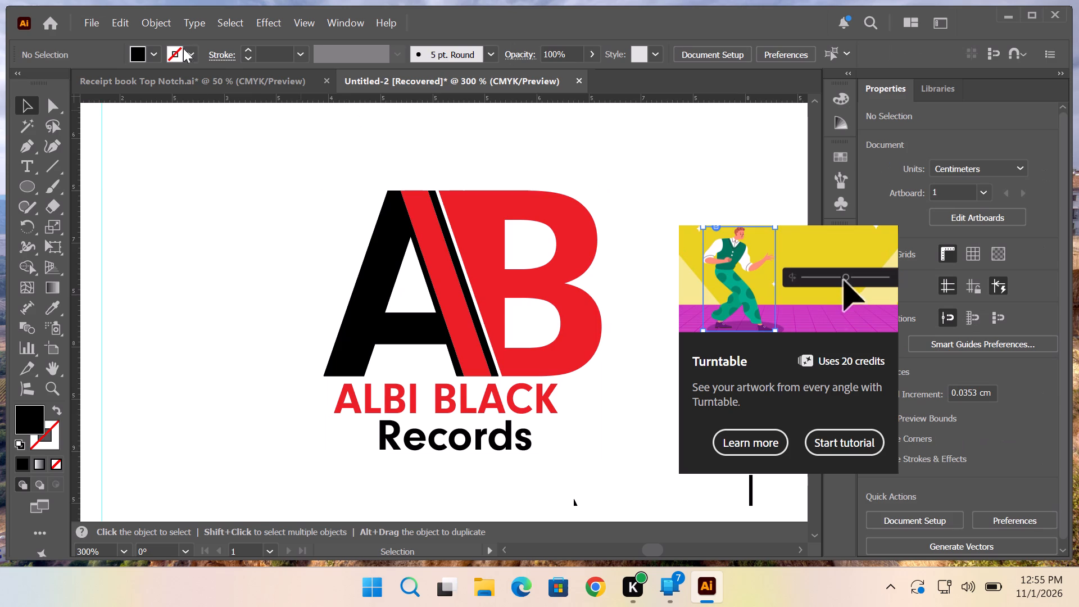
Group the AB monogram with the ALBI BLACK and Records text.
{"action": "left_click_drag", "start_coordinate": [284, 173], "coordinate": [628, 450]}
{"action": "right_click", "coordinate": [496, 281]}
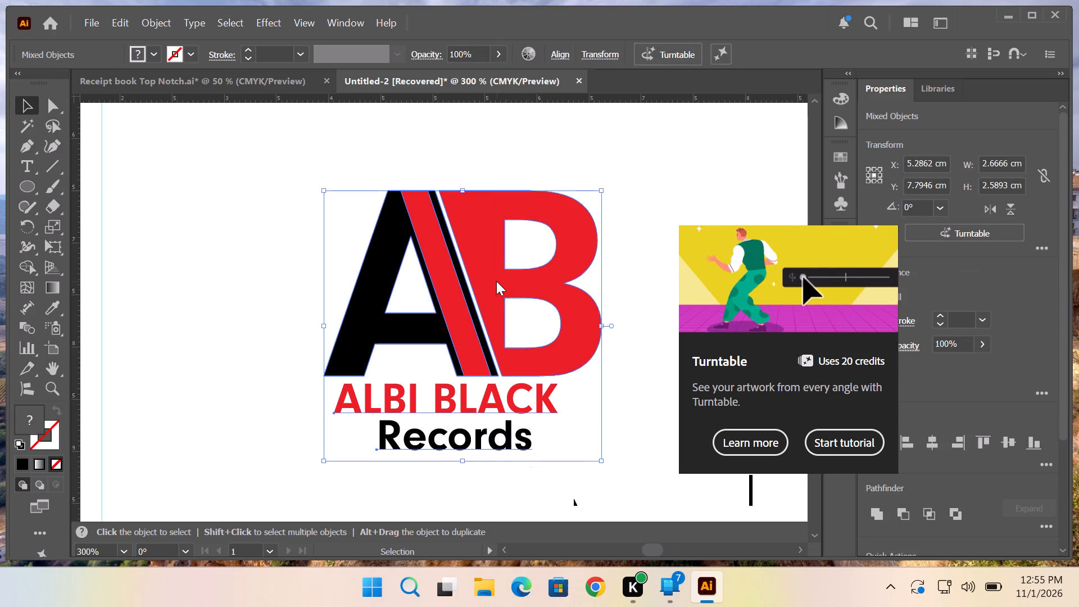
{"action": "left_click", "coordinate": [539, 285]}
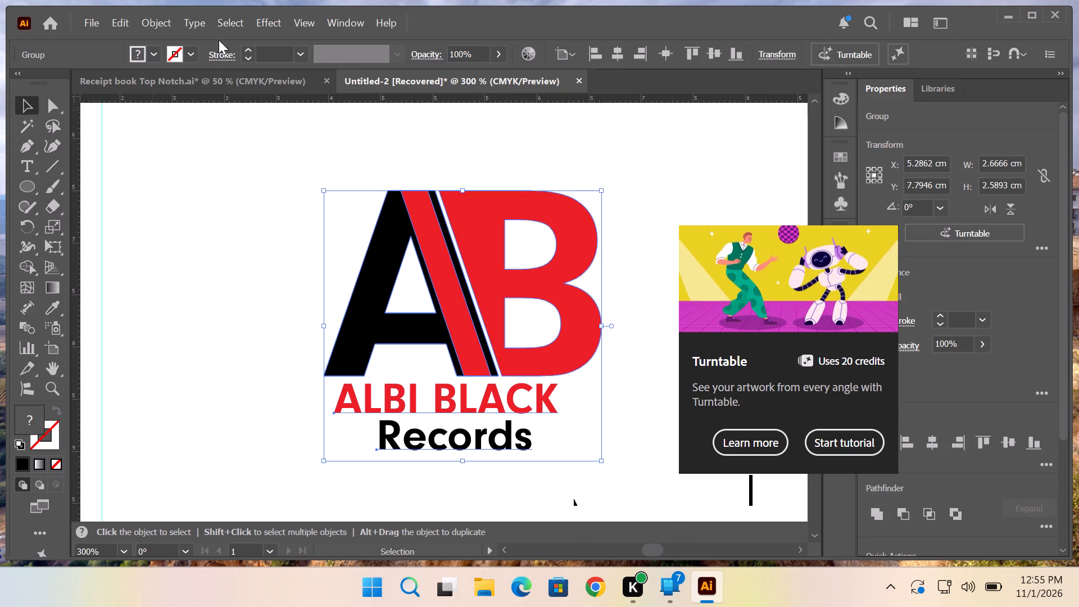
Apply Flatten Transparency to the grouped logo using the Medium Resolution preset.
{"action": "left_click", "coordinate": [153, 27]}
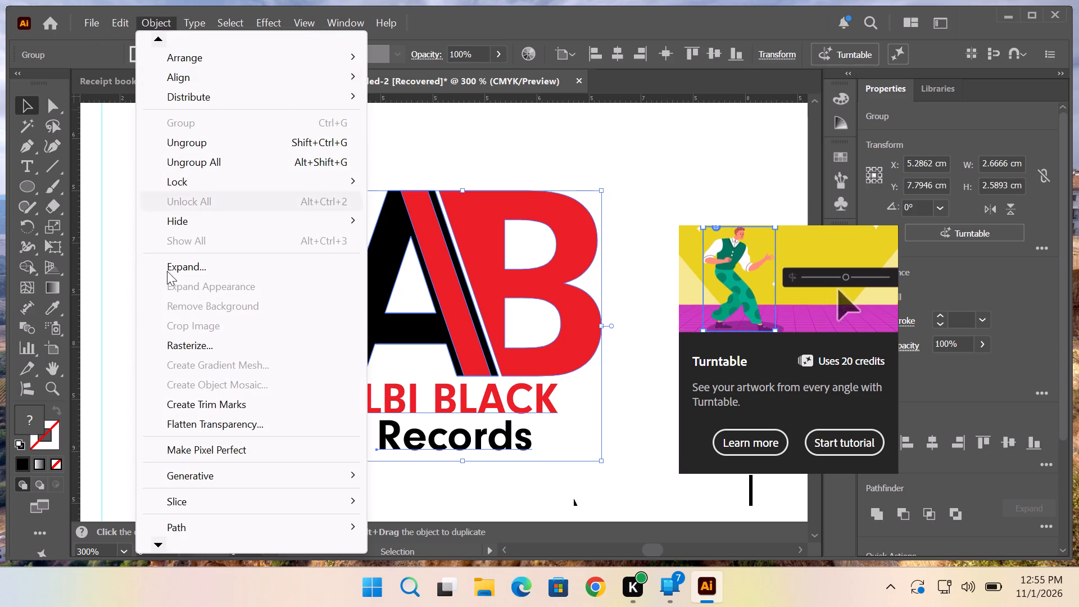
{"action": "left_click", "coordinate": [174, 419]}
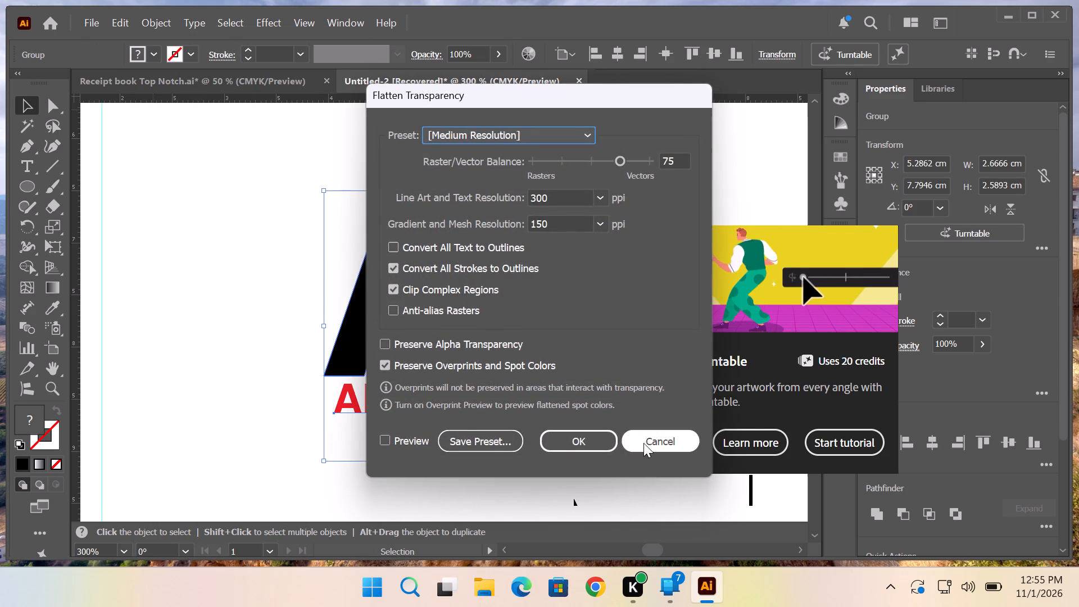
{"action": "left_click", "coordinate": [599, 448]}
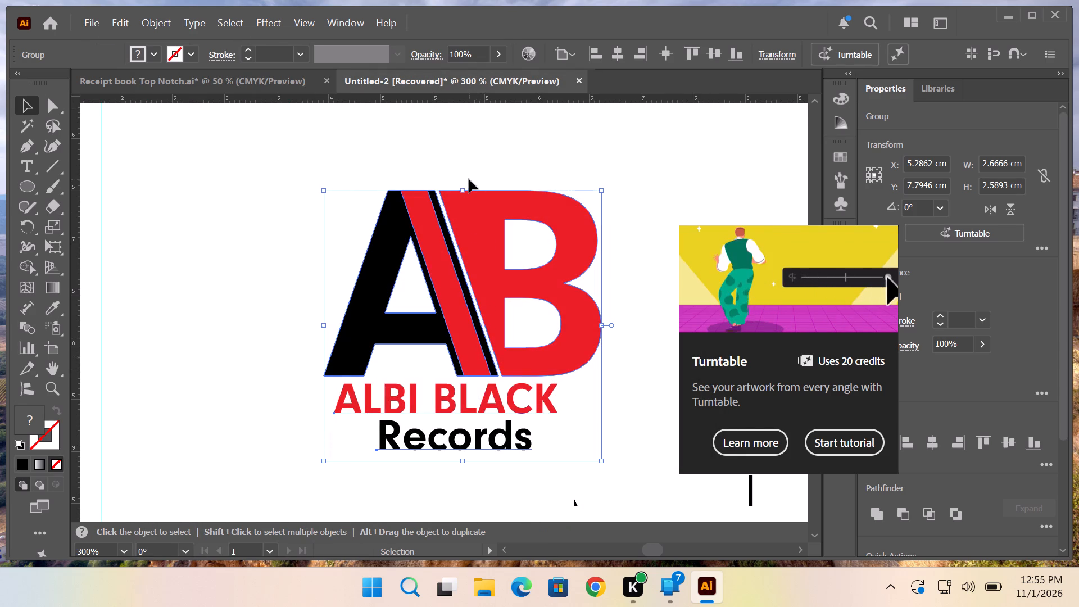
Scale the grouped logo down proportionally to about 0.31 by 0.30 cm.
{"action": "left_click_drag", "start_coordinate": [465, 190], "coordinate": [469, 253], "text": "shift"}
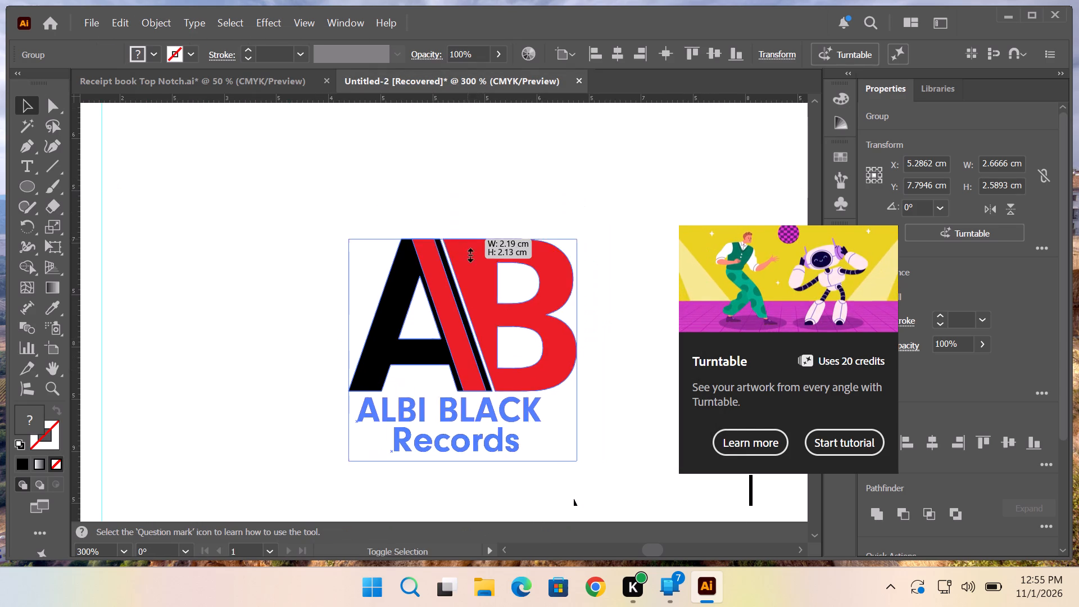
{"action": "left_click_drag", "start_coordinate": [469, 253], "coordinate": [468, 429], "text": "shift"}
{"action": "left_click", "coordinate": [487, 315]}
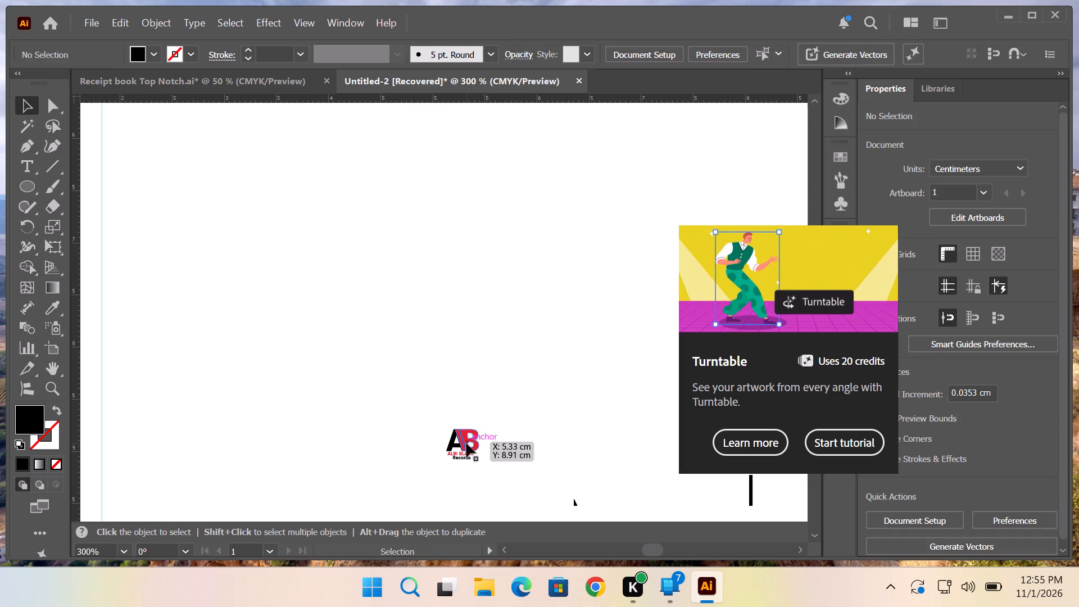
Transfer the small AB logo into the Receipt book Top Notch.ai document, into the empty space beside the Top-Notch Graphic Design heading.
{"action": "left_click_drag", "start_coordinate": [466, 443], "coordinate": [374, 255]}
{"action": "left_click", "coordinate": [438, 295]}
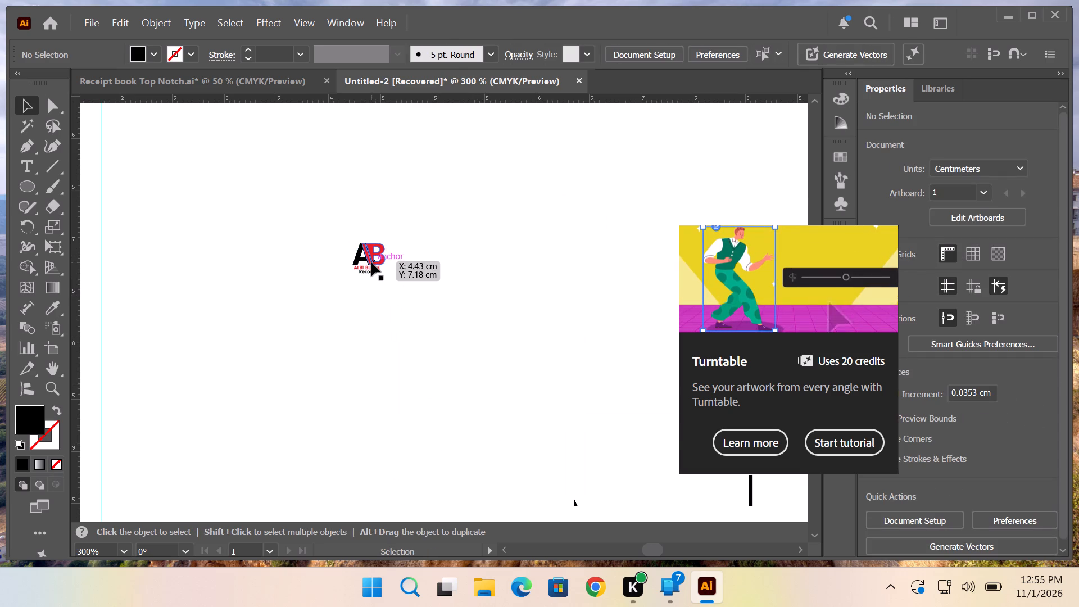
{"action": "left_click_drag", "start_coordinate": [371, 262], "coordinate": [221, 80]}
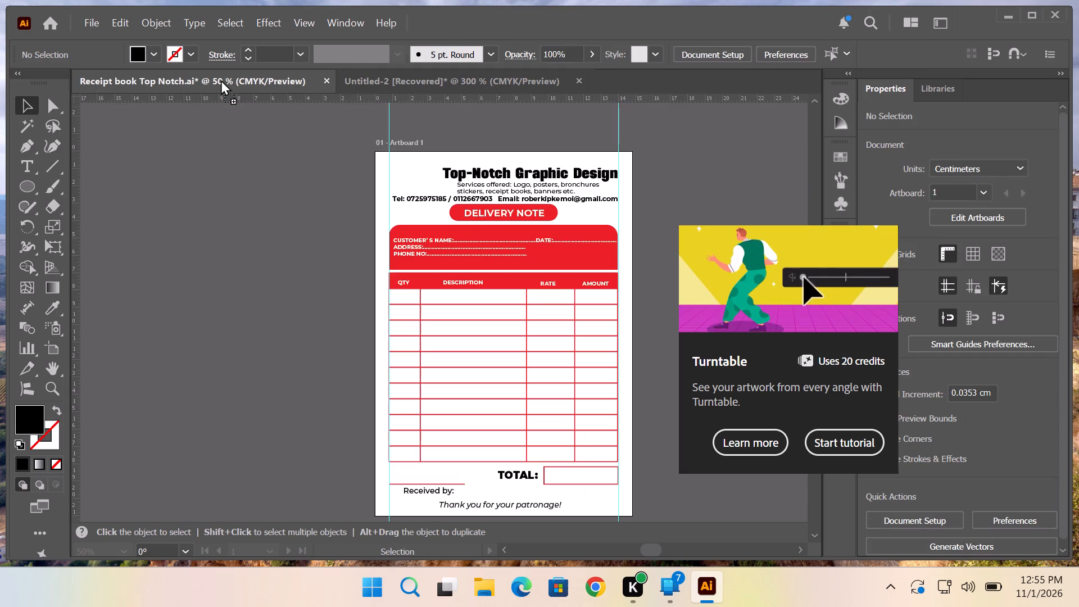
{"action": "left_click_drag", "start_coordinate": [221, 80], "coordinate": [410, 182]}
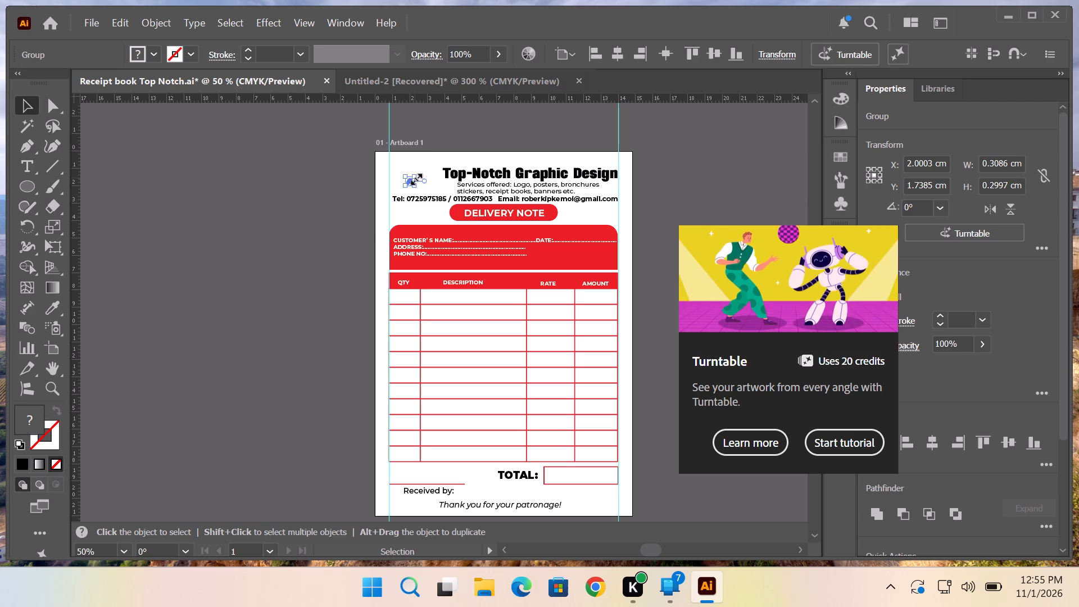
Enlarge the logo proportionally to about 1.51 by 1.46 cm and centre it in the space beside the company heading.
{"action": "left_click_drag", "start_coordinate": [415, 178], "coordinate": [470, 136]}
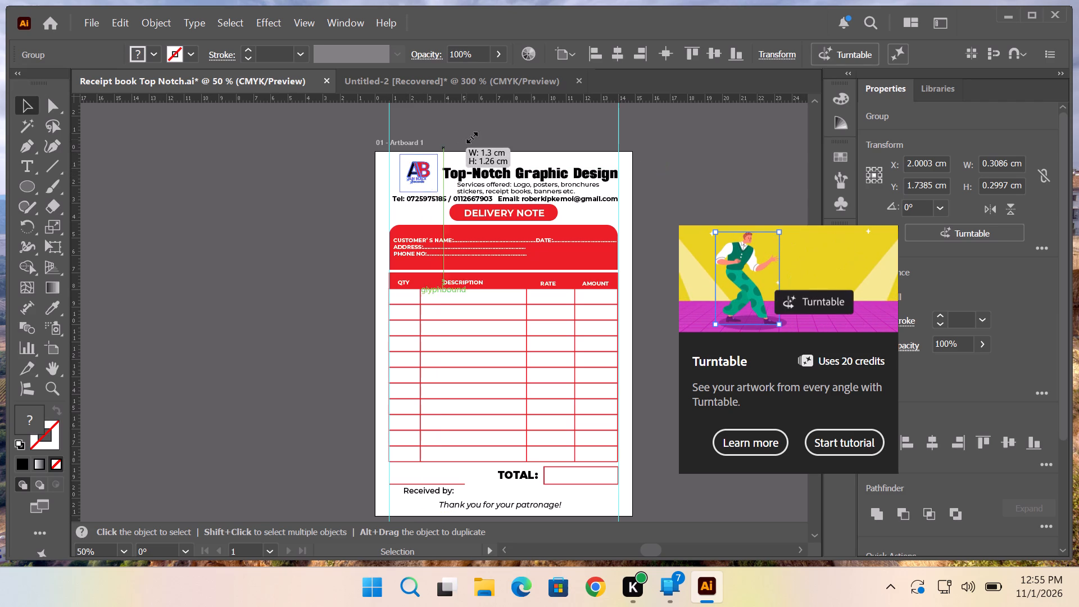
{"action": "left_click_drag", "start_coordinate": [470, 136], "coordinate": [474, 133]}
{"action": "left_click_drag", "start_coordinate": [427, 166], "coordinate": [420, 179]}
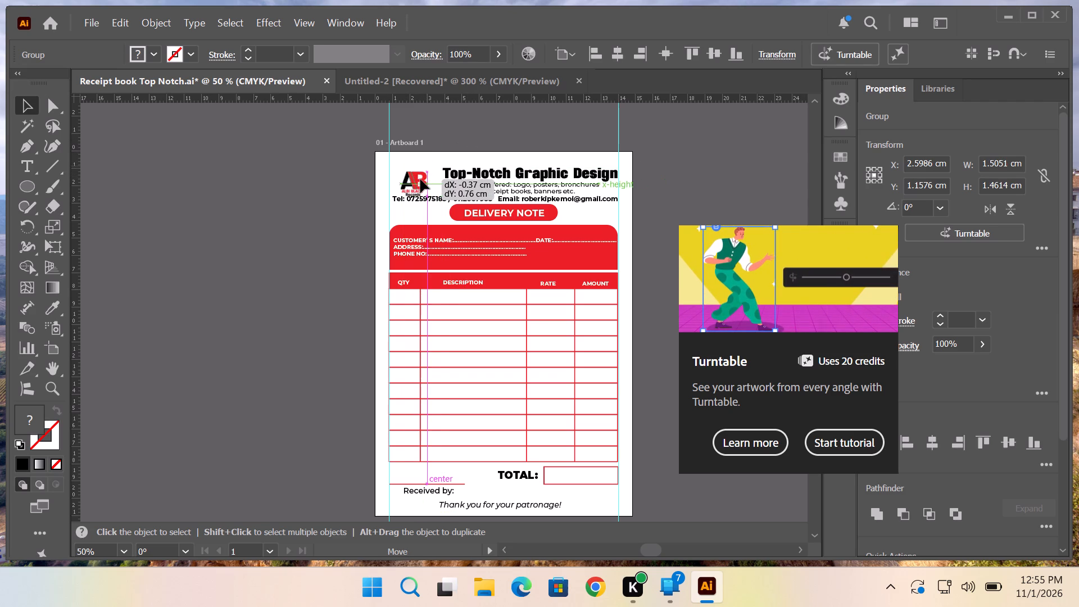
{"action": "left_click_drag", "start_coordinate": [420, 179], "coordinate": [416, 175]}
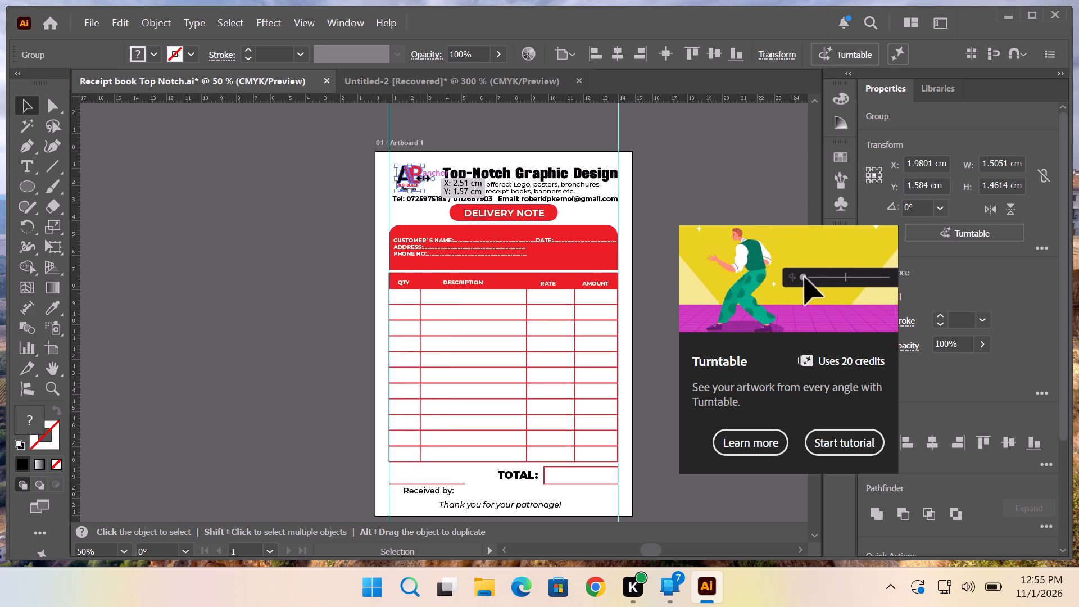
Enlarge the logo to about 2.13 by 2.07 cm and nudge it up about 0.07 cm, above the telephone line.
{"action": "left_click_drag", "start_coordinate": [421, 176], "coordinate": [433, 176], "text": "shift"}
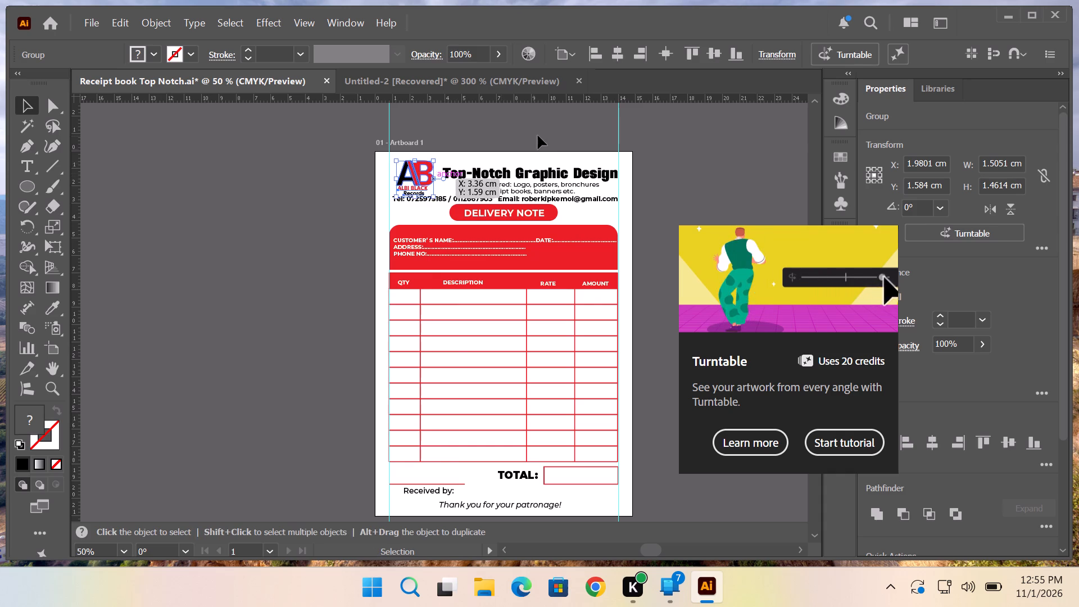
{"action": "left_click", "coordinate": [537, 128]}
{"action": "left_click", "coordinate": [422, 178]}
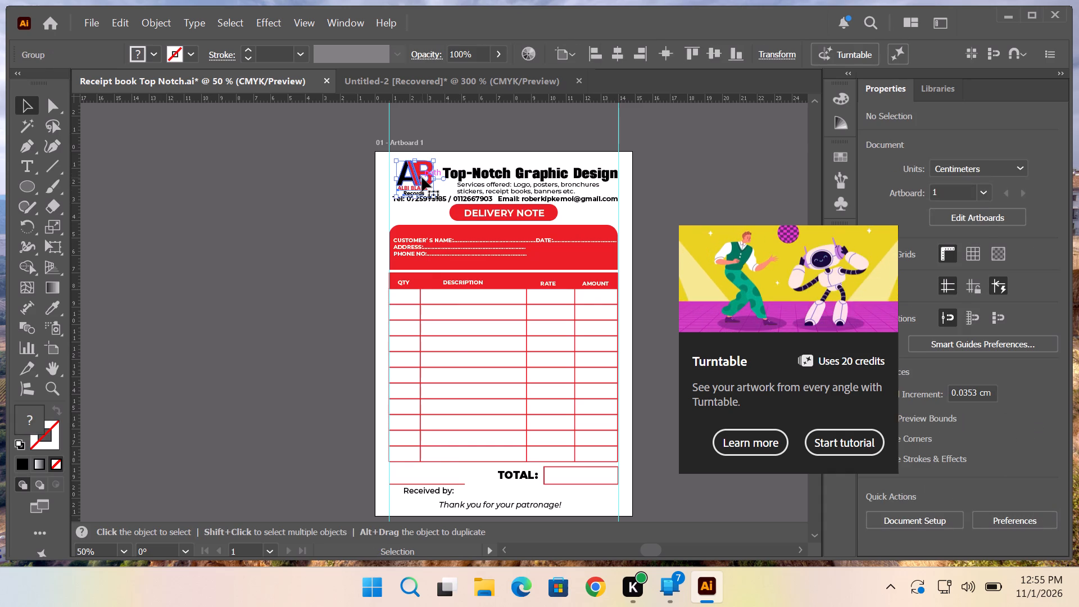
{"action": "key", "text": "Up"}
{"action": "key", "text": "Up"}
{"action": "key", "text": "Up"}
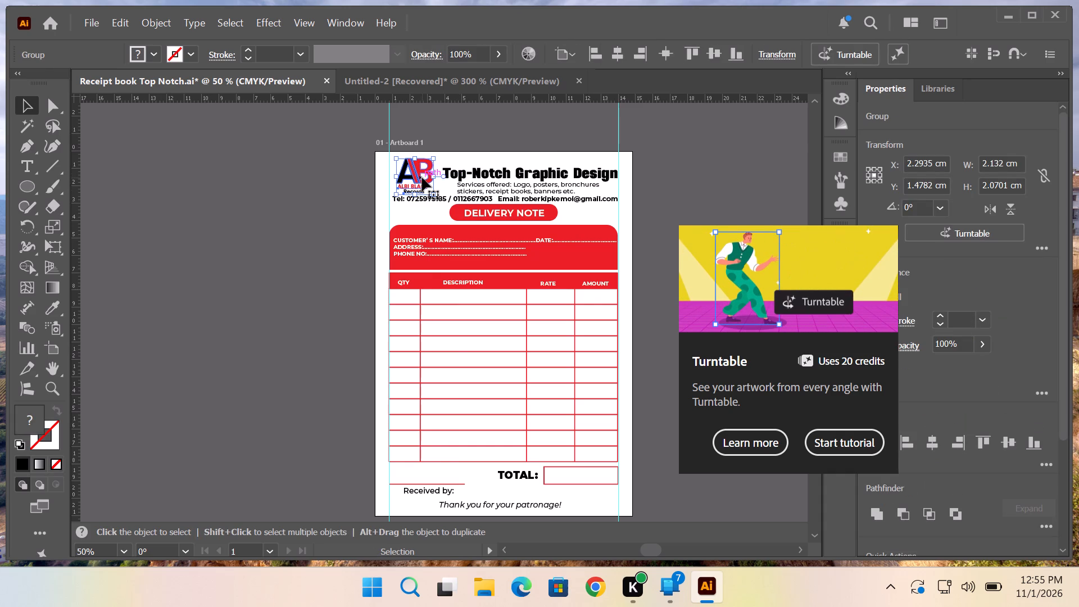
{"action": "key", "text": "Down"}
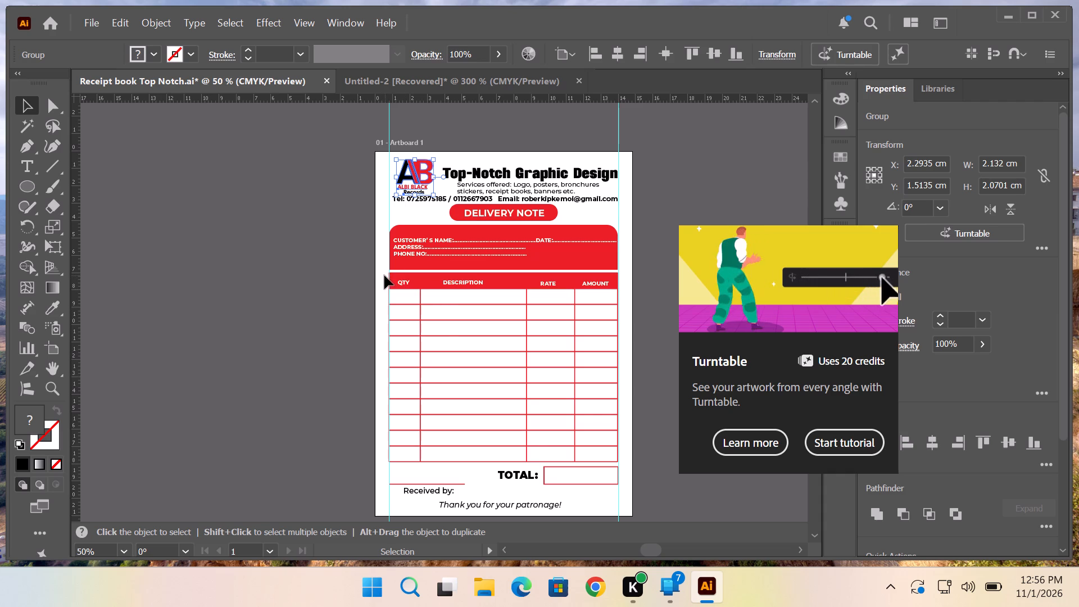
Move the item table, TOTAL box and Received by line down together by about 0.3 cm.
{"action": "left_click_drag", "start_coordinate": [384, 275], "coordinate": [618, 489]}
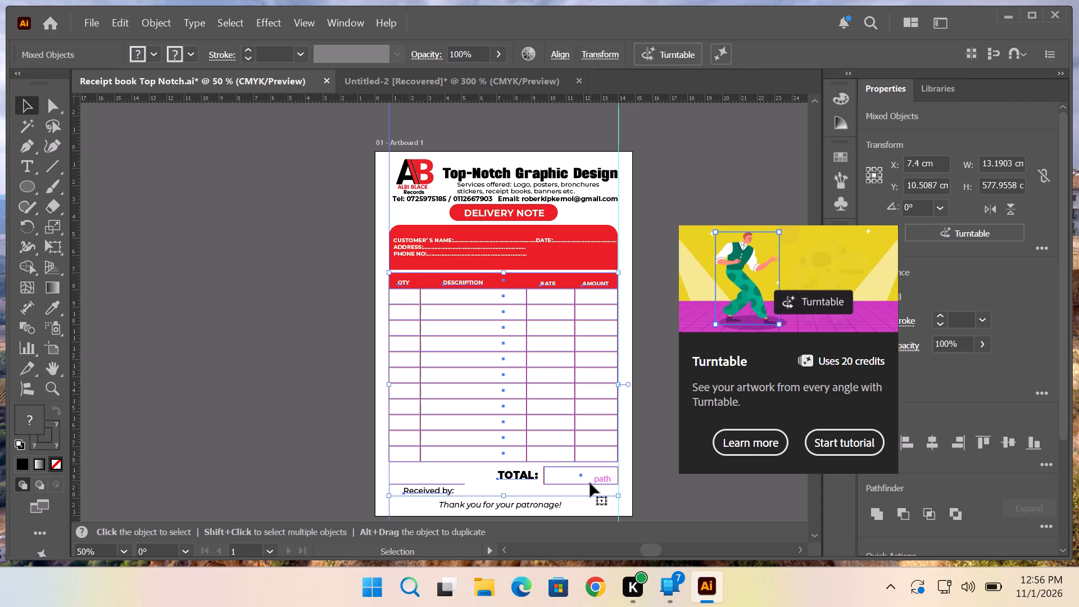
{"action": "key", "text": "Down"}
{"action": "key", "text": "Down"}
{"action": "key", "text": "Down"}
{"action": "key", "text": "Down"}
{"action": "key", "text": "Down"}
{"action": "key", "text": "Down"}
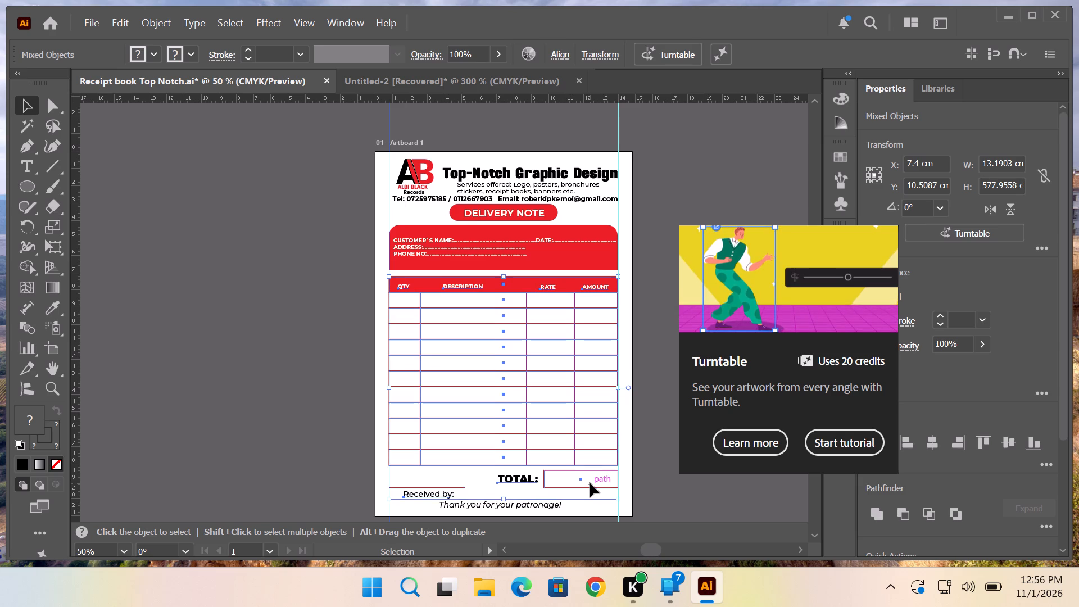
{"action": "key", "text": "Down"}
{"action": "key", "text": "Down"}
{"action": "key", "text": "Down"}
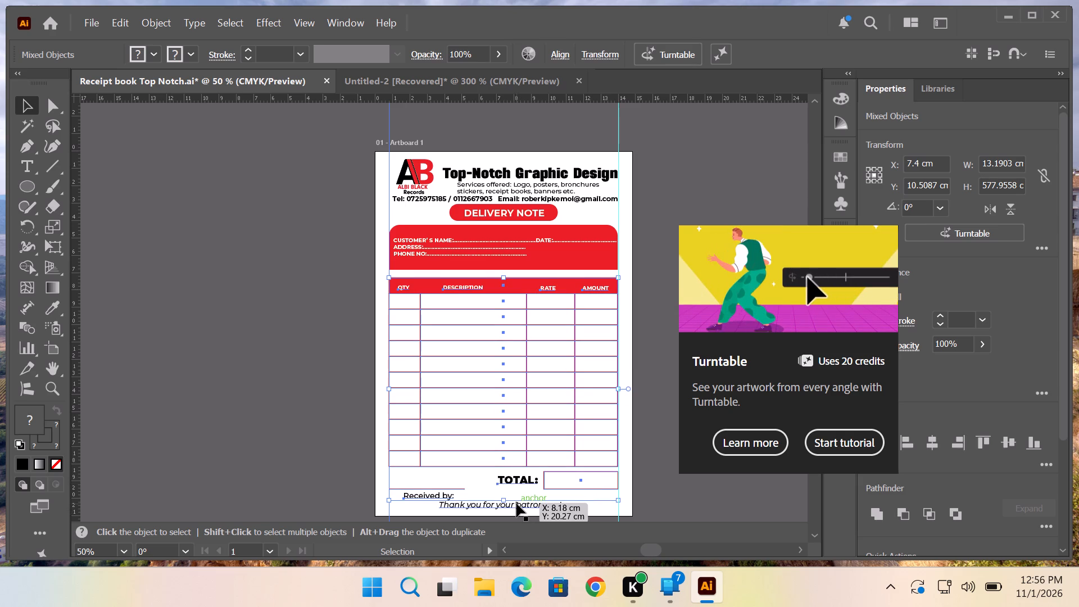
Nudge the "Thank you for your patronage!" line slightly down at the foot of the delivery note.
{"action": "left_click_drag", "start_coordinate": [516, 504], "coordinate": [520, 531]}
{"action": "key", "text": "Down"}
{"action": "key", "text": "Down"}
{"action": "left_click", "coordinate": [519, 531]}
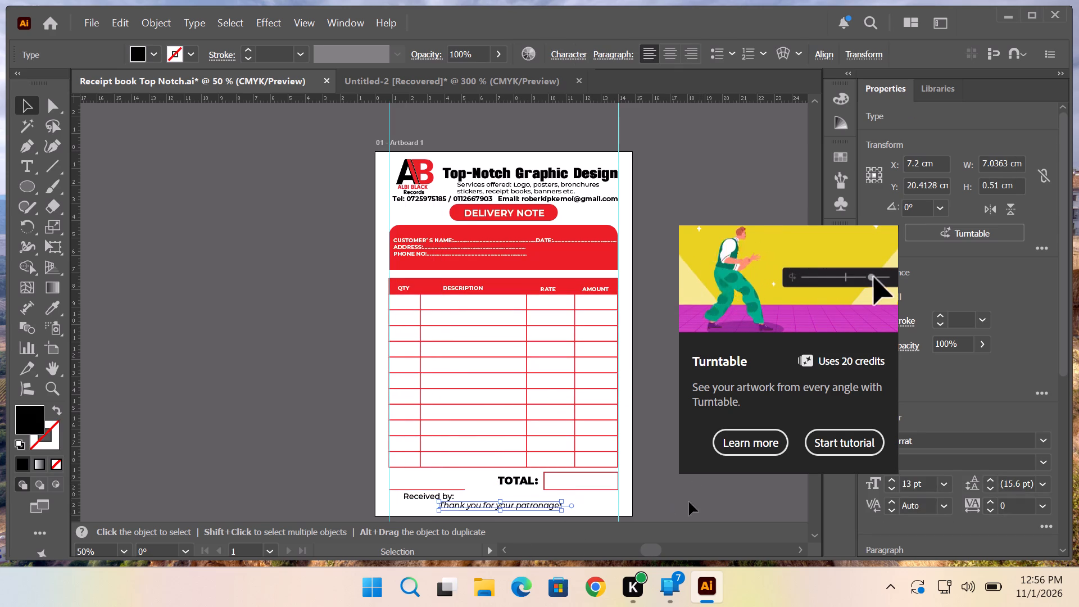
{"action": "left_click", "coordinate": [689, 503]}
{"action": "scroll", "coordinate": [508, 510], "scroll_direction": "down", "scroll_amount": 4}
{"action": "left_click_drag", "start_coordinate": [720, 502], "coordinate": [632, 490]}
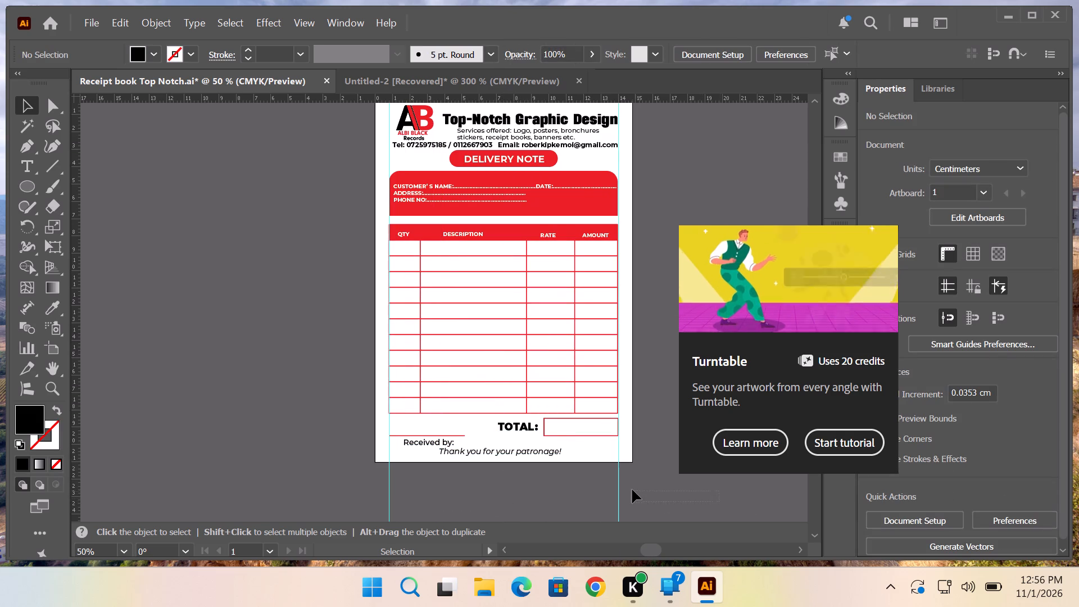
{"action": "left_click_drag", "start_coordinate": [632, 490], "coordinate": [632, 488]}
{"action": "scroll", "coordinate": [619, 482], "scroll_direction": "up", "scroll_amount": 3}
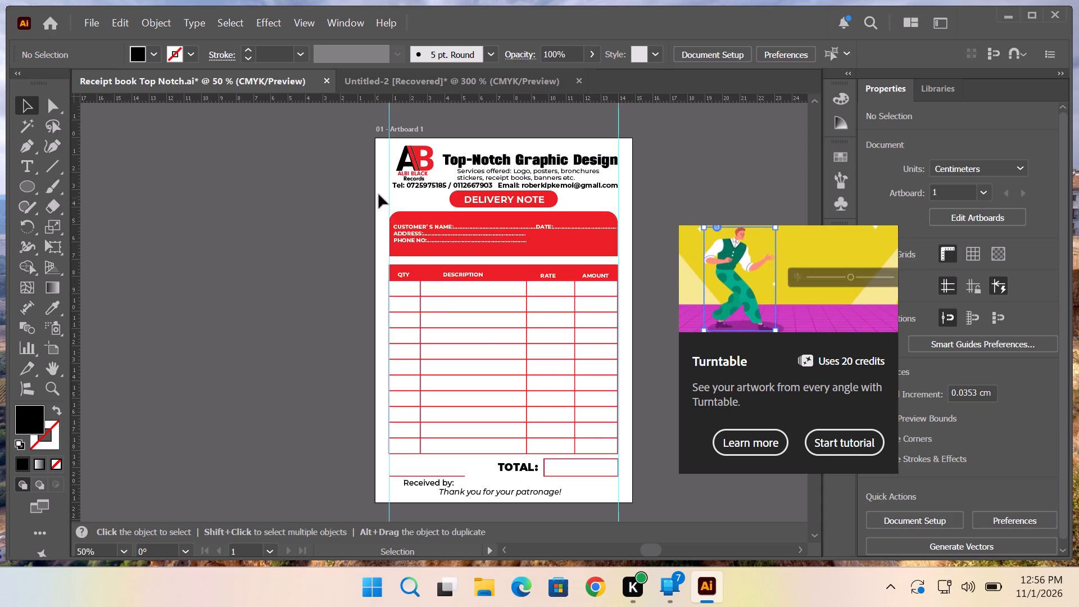
Move the logo, heading text, DELIVERY NOTE badge and red customer-details panel down together by about 0.4 cm.
{"action": "left_click_drag", "start_coordinate": [380, 155], "coordinate": [540, 237]}
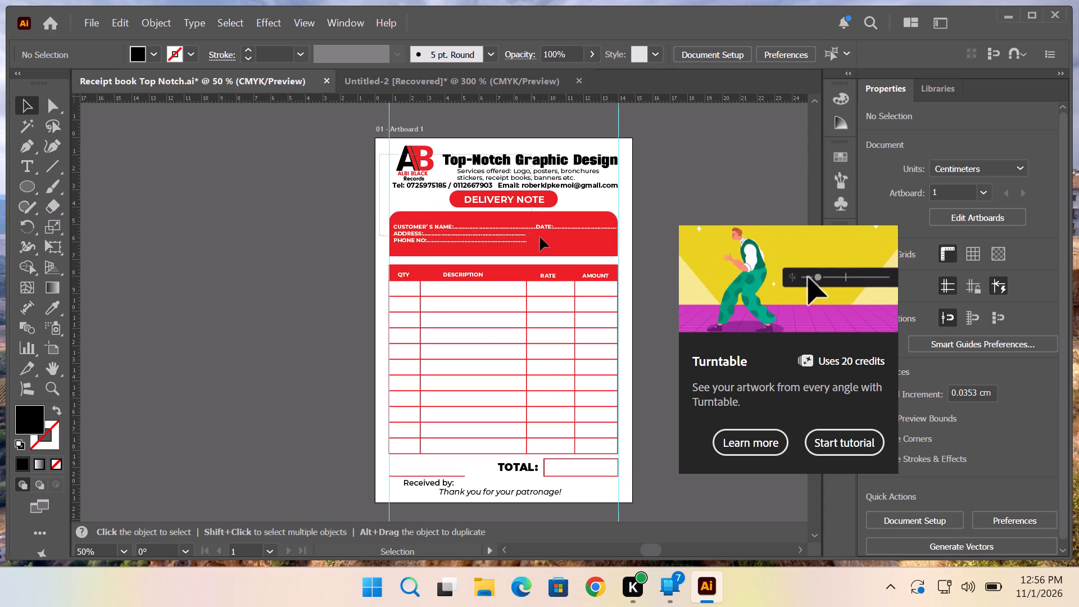
{"action": "left_click_drag", "start_coordinate": [540, 237], "coordinate": [622, 245]}
{"action": "key", "text": "Down"}
{"action": "key", "text": "Down"}
{"action": "key", "text": "Down"}
{"action": "key", "text": "Down"}
{"action": "key", "text": "Down"}
{"action": "key", "text": "Down"}
{"action": "key", "text": "Down"}
{"action": "key", "text": "Down"}
{"action": "key", "text": "Down"}
{"action": "key", "text": "Down"}
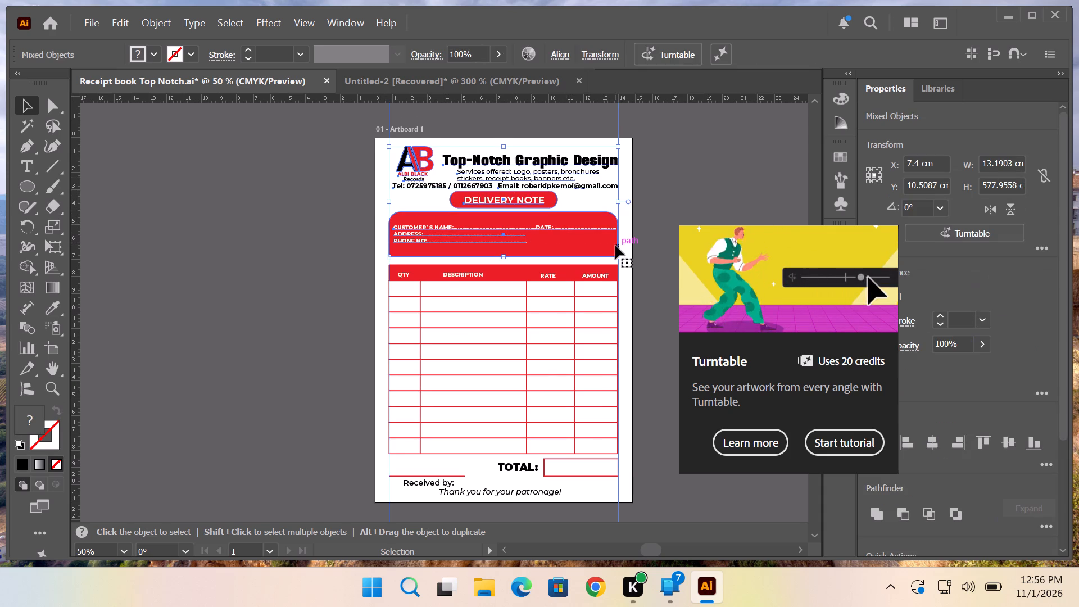
{"action": "key", "text": "Down"}
{"action": "key", "text": "Down"}
{"action": "key", "text": "Down"}
{"action": "key", "text": "Down"}
{"action": "key", "text": "Down"}
{"action": "key", "text": "Down"}
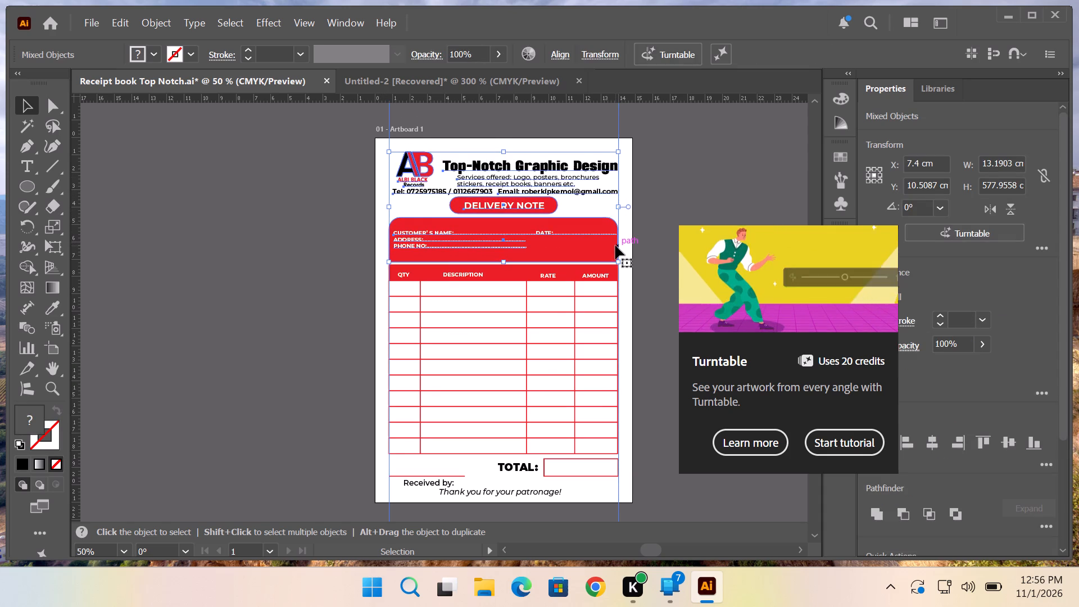
{"action": "key", "text": "Down"}
{"action": "left_click", "coordinate": [673, 155]}
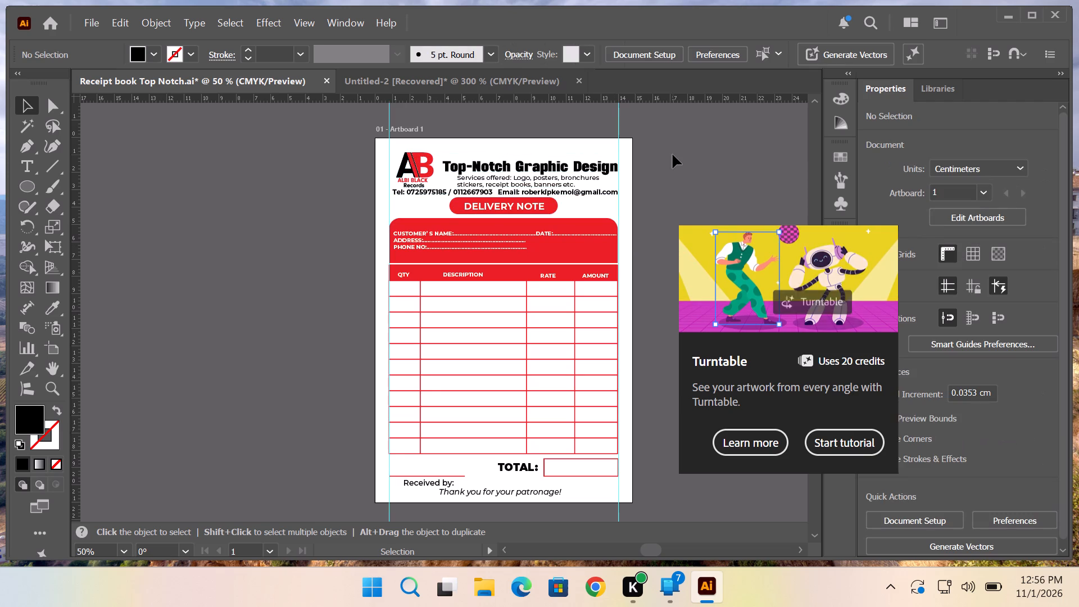
Reduce the height of the red customer-details panel by lowering its top edge and raising its bottom edge slightly.
{"action": "left_click", "coordinate": [505, 222]}
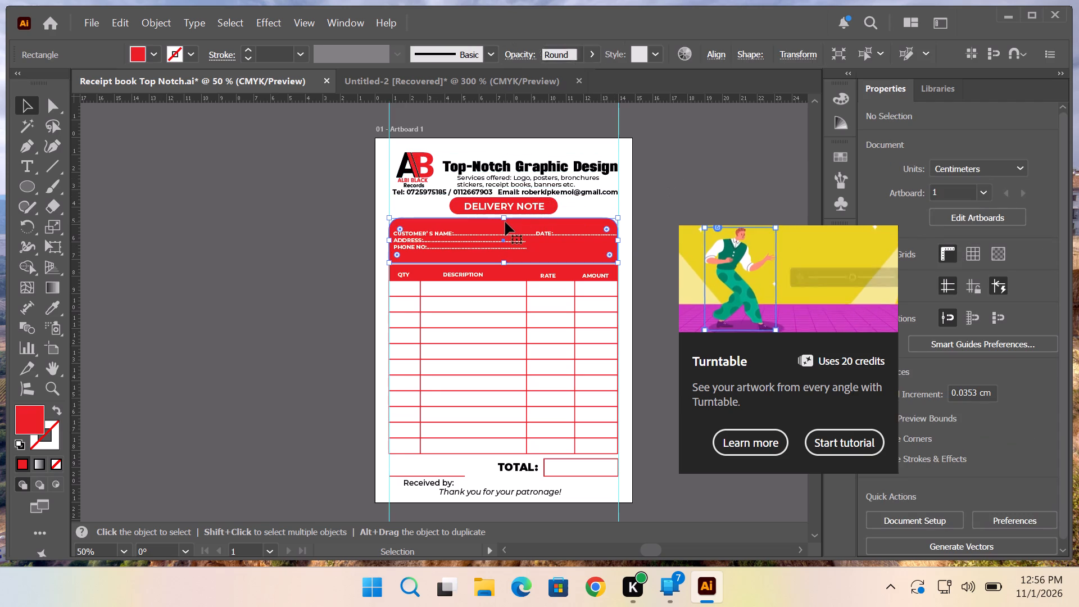
{"action": "left_click_drag", "start_coordinate": [505, 216], "coordinate": [509, 221]}
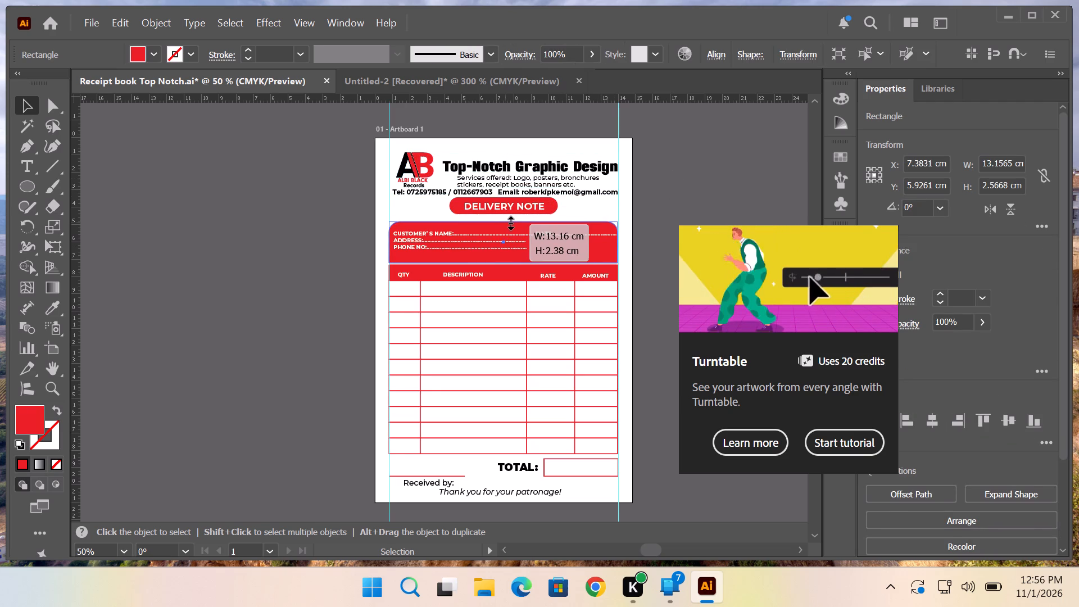
{"action": "left_click_drag", "start_coordinate": [509, 221], "coordinate": [510, 223]}
{"action": "left_click_drag", "start_coordinate": [504, 262], "coordinate": [504, 256]}
{"action": "left_click", "coordinate": [689, 180]}
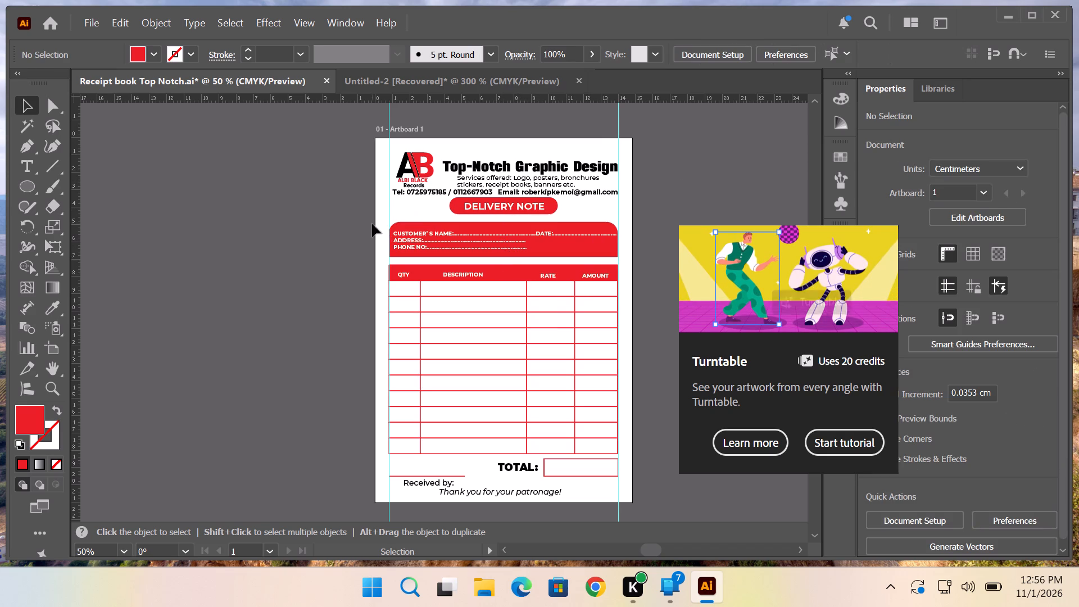
Move the logo, heading text, DELIVERY NOTE badge and customer-details panel down together by about 0.3 cm, closer to the item table.
{"action": "left_click_drag", "start_coordinate": [386, 156], "coordinate": [397, 251]}
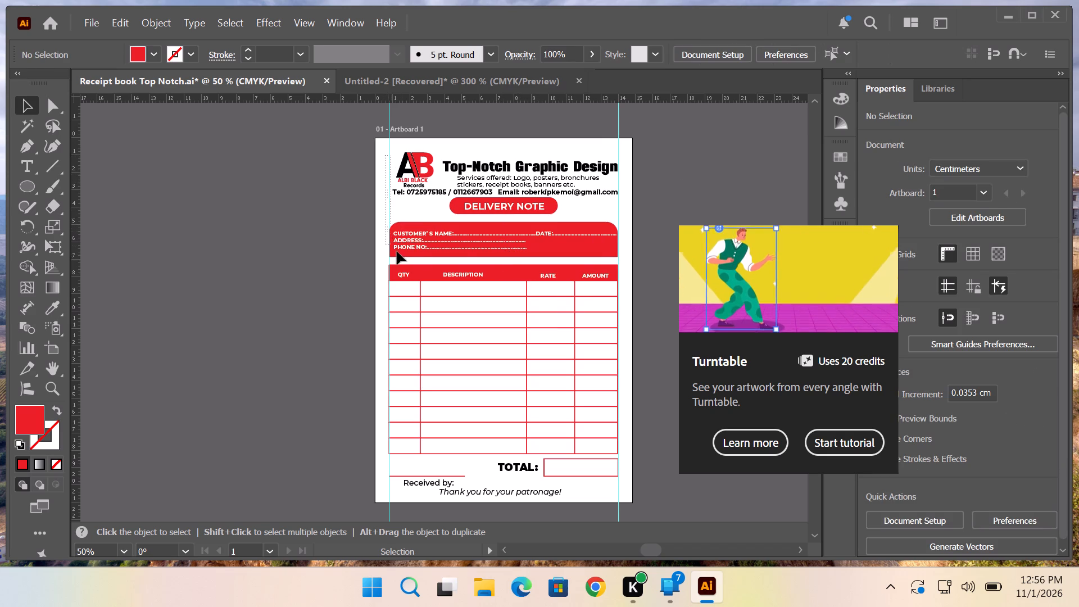
{"action": "left_click_drag", "start_coordinate": [397, 251], "coordinate": [616, 248]}
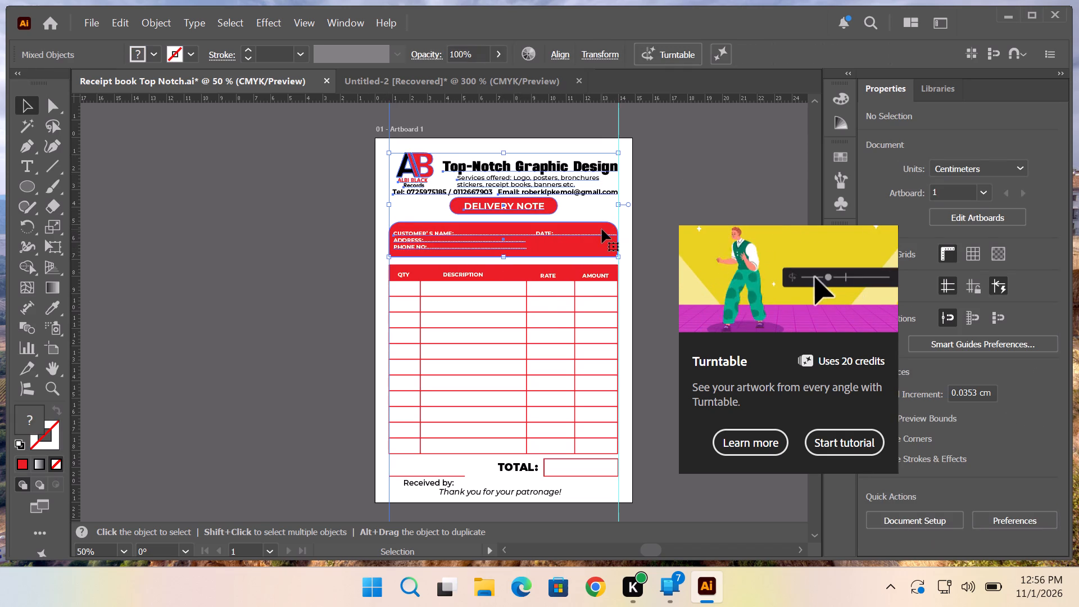
{"action": "key", "text": "Down"}
{"action": "key", "text": "Down"}
{"action": "key", "text": "Down"}
{"action": "key", "text": "Down"}
{"action": "key", "text": "Down"}
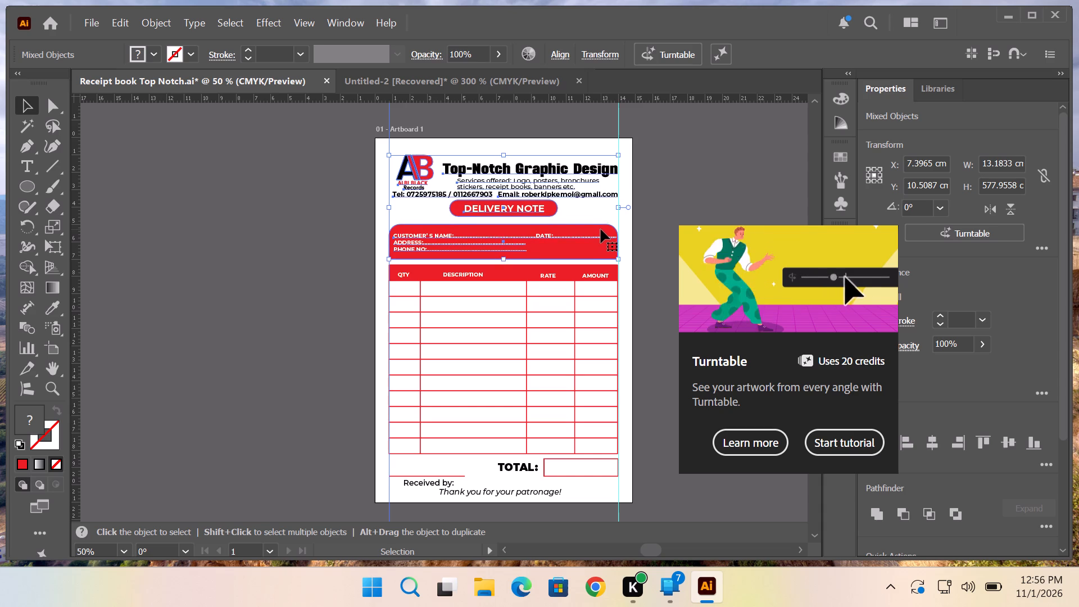
{"action": "key", "text": "Down"}
{"action": "key", "text": "Down"}
{"action": "key", "text": "Down"}
{"action": "left_click", "coordinate": [696, 193]}
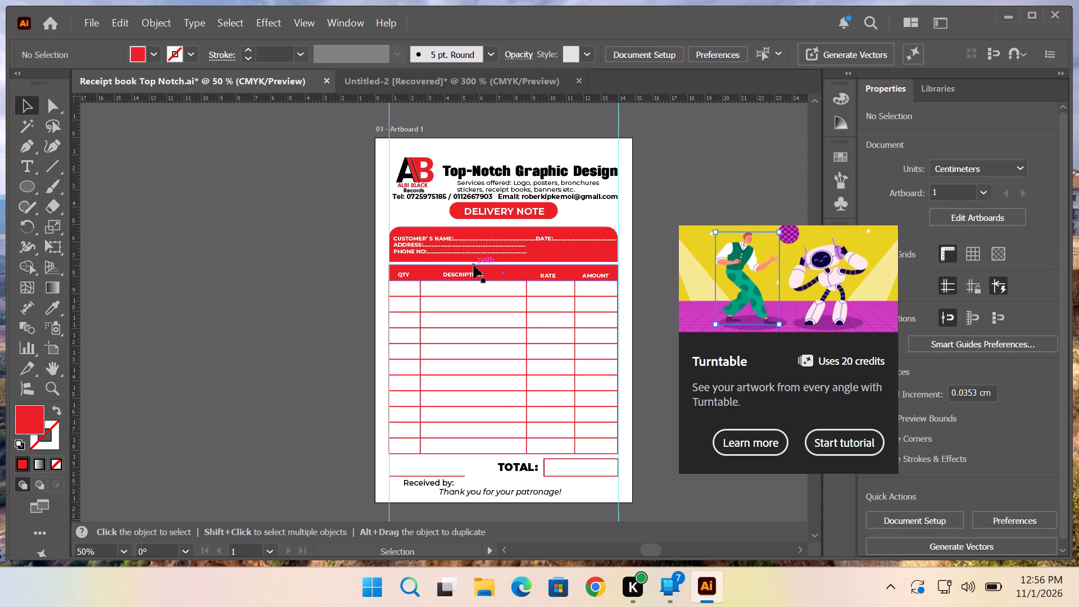
{"action": "left_click", "coordinate": [541, 170]}
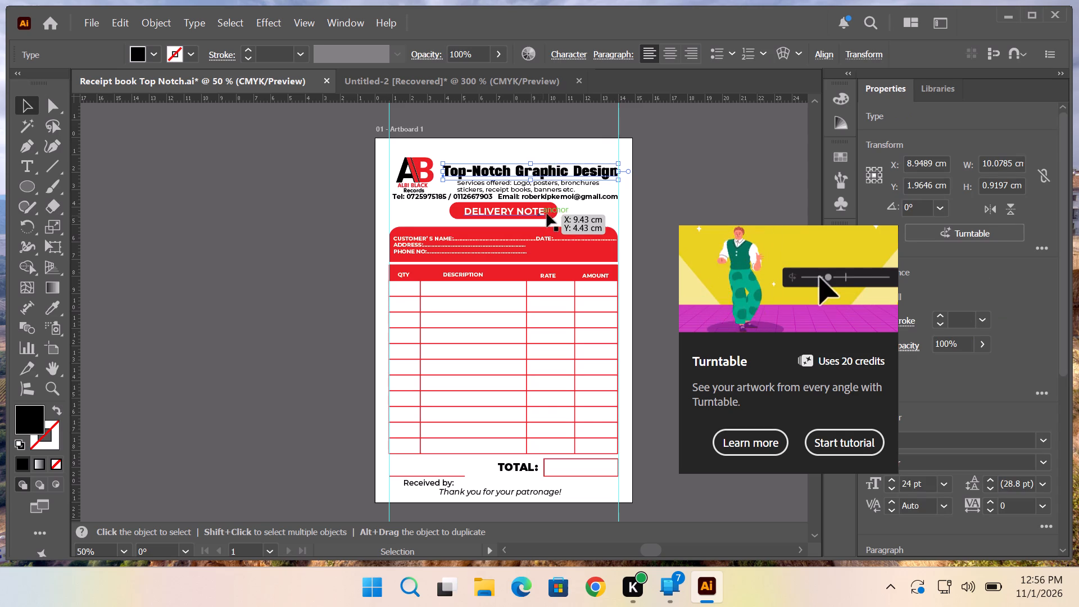
{"action": "left_click", "coordinate": [715, 174]}
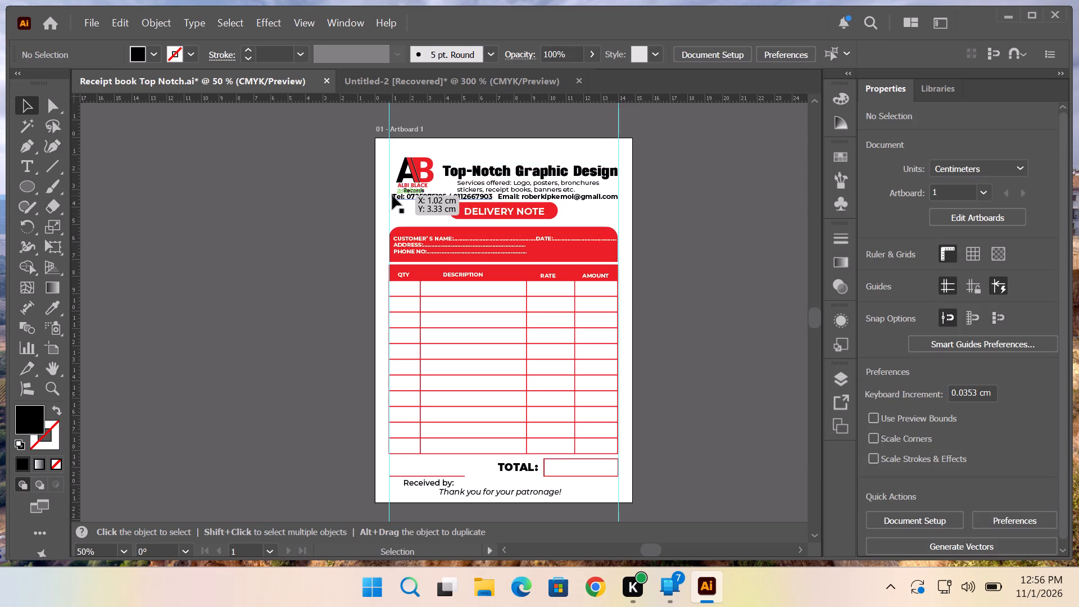
Move the telephone and email line together with the DELIVERY NOTE badge down about 0.28 cm, keeping the margin guides in place.
{"action": "left_click_drag", "start_coordinate": [390, 194], "coordinate": [429, 209]}
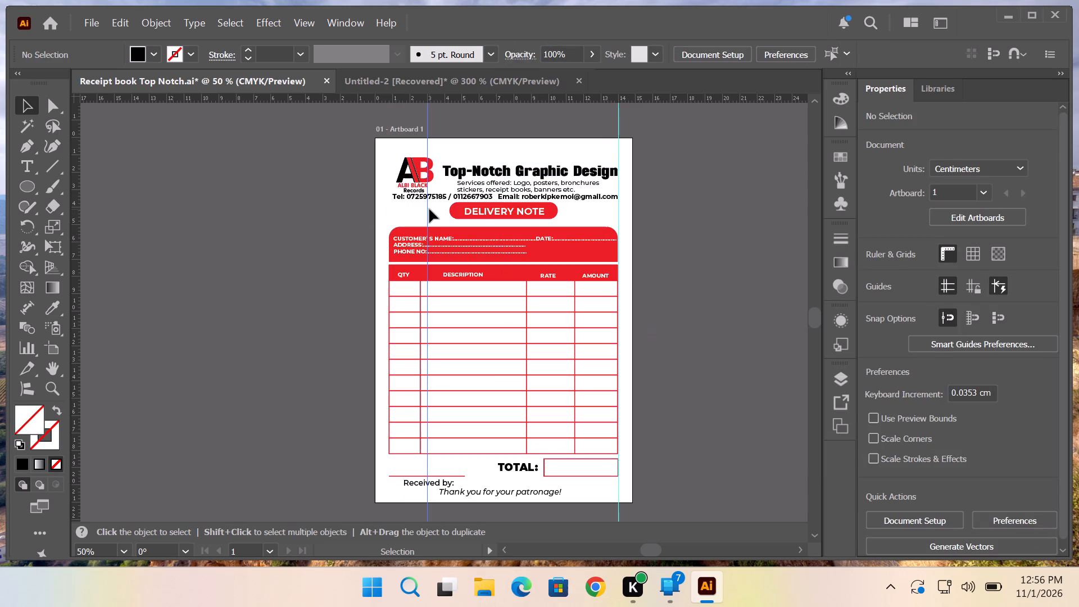
{"action": "key", "text": "ctrl+z"}
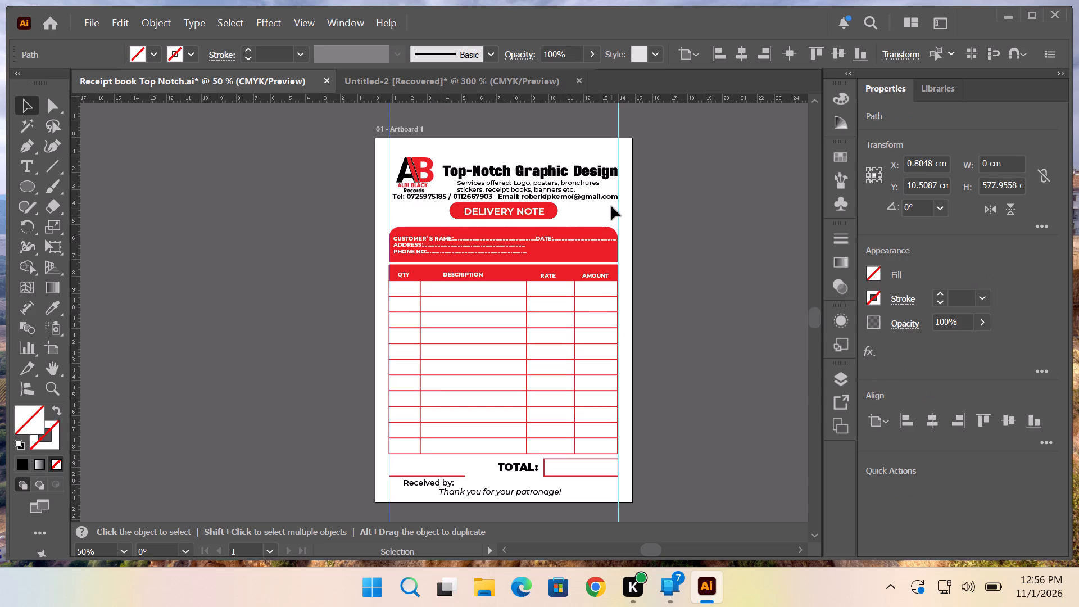
{"action": "left_click_drag", "start_coordinate": [402, 219], "coordinate": [403, 200]}
{"action": "left_click_drag", "start_coordinate": [403, 200], "coordinate": [592, 197]}
{"action": "left_click_drag", "start_coordinate": [592, 197], "coordinate": [604, 198]}
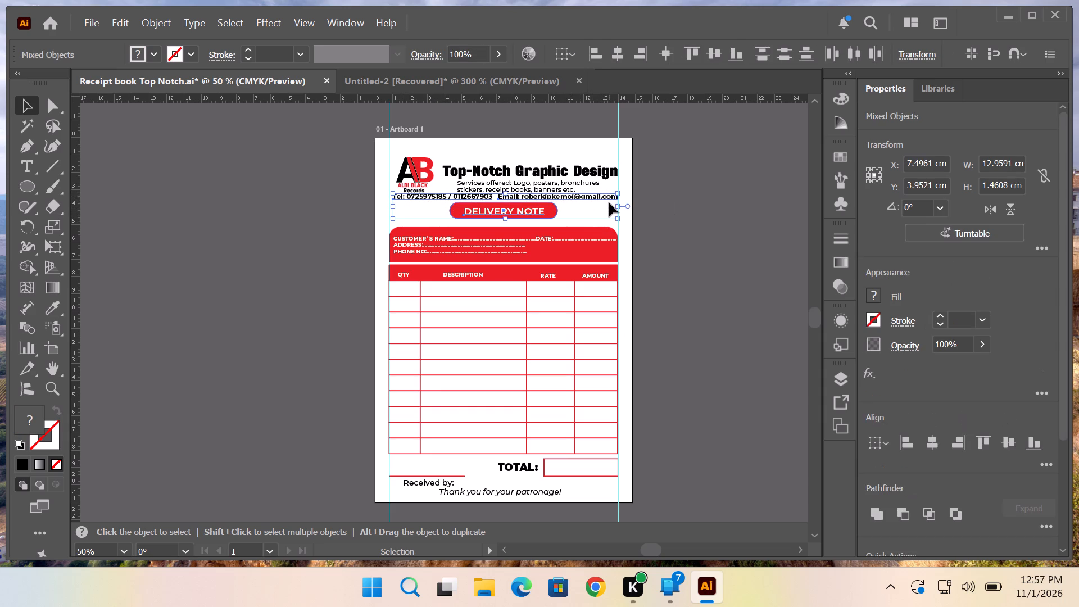
{"action": "key", "text": "Down"}
{"action": "key", "text": "Down"}
{"action": "key", "text": "Down"}
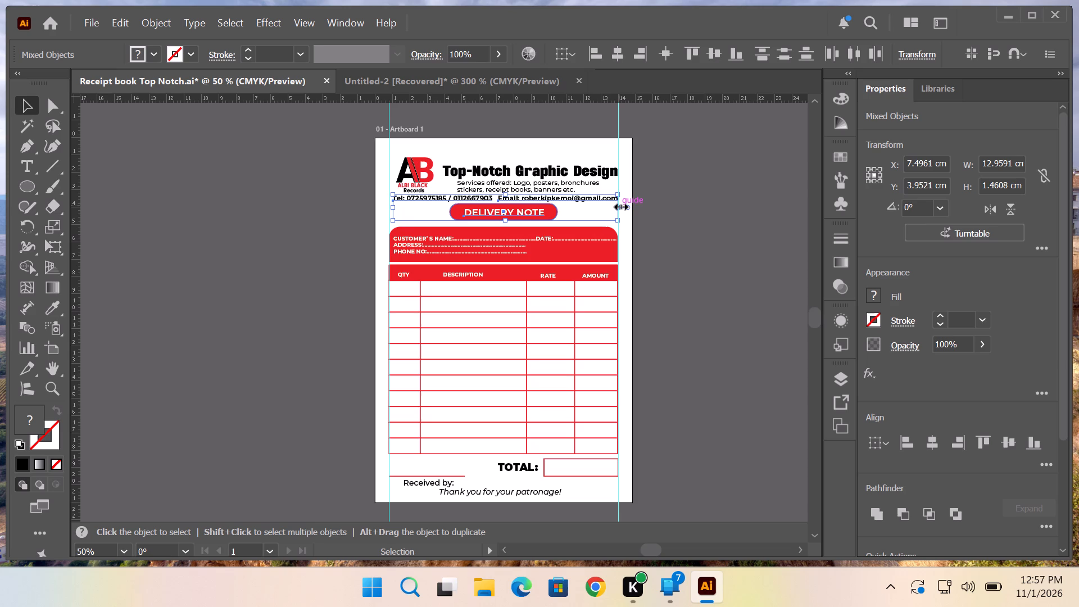
{"action": "key", "text": "Down"}
{"action": "key", "text": "Down"}
{"action": "key", "text": "Down"}
{"action": "key", "text": "Down"}
{"action": "key", "text": "Down"}
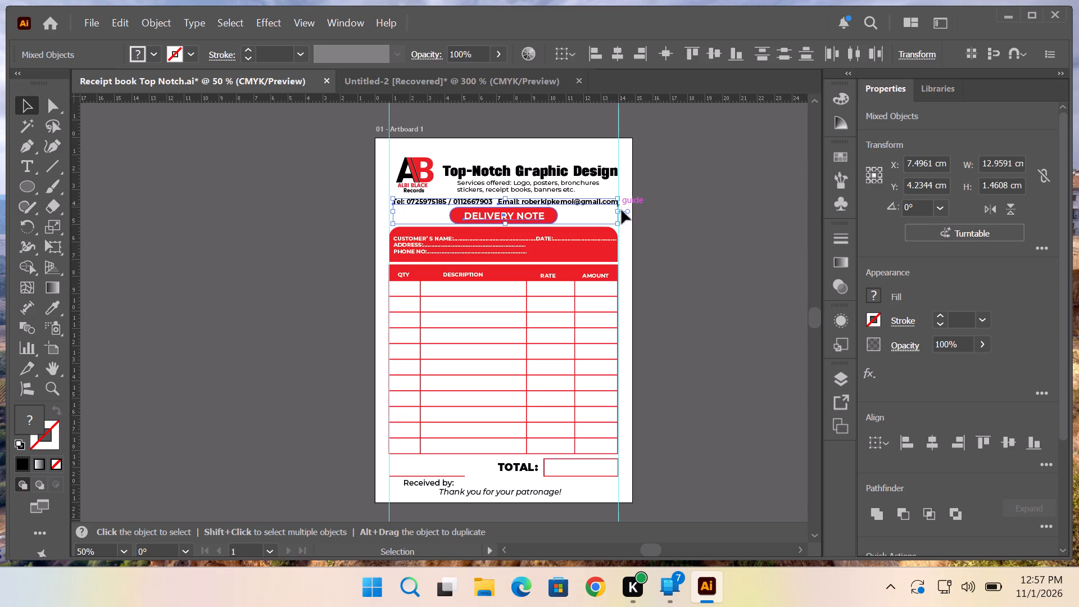
{"action": "left_click", "coordinate": [677, 218]}
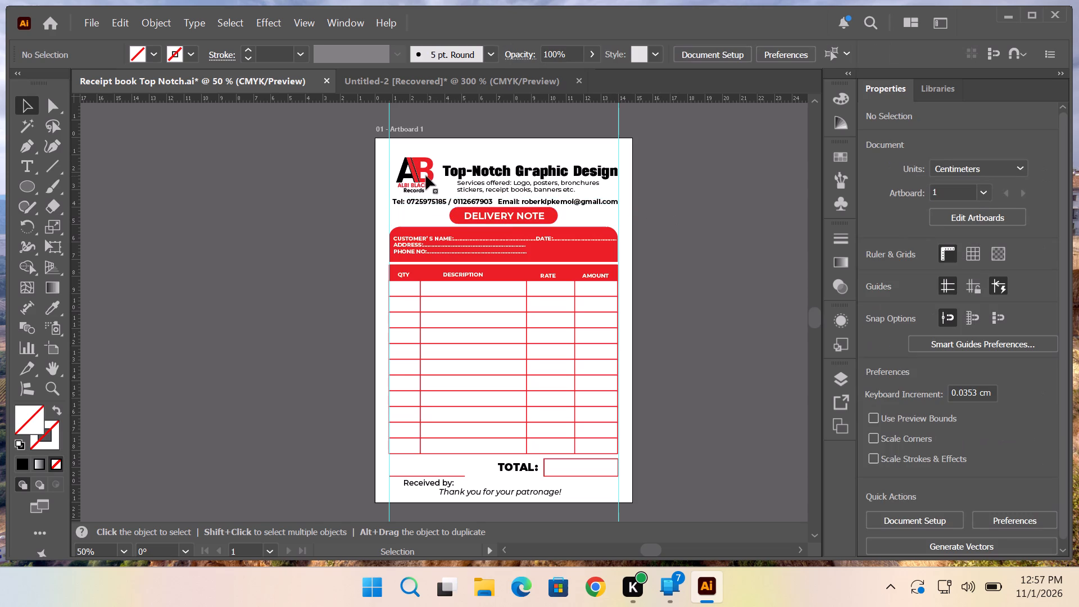
Nudge the ALBI BLACK Records logo down about 0.18 cm, keeping it above the telephone line.
{"action": "left_click", "coordinate": [426, 176]}
{"action": "key", "text": "Down"}
{"action": "key", "text": "Down"}
{"action": "key", "text": "Down"}
{"action": "key", "text": "Down"}
{"action": "key", "text": "Down"}
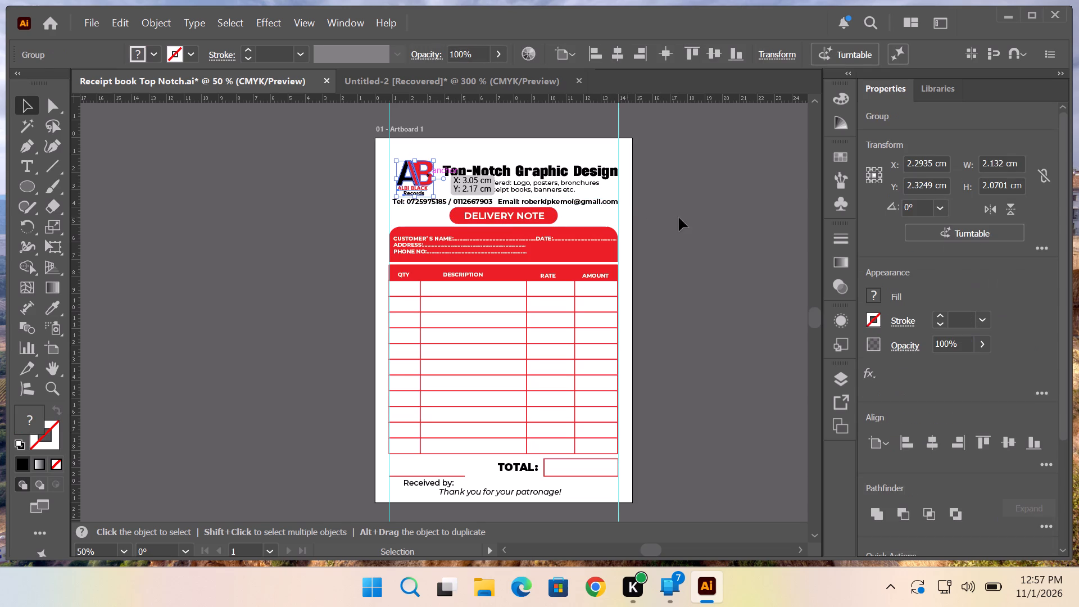
{"action": "left_click", "coordinate": [740, 214]}
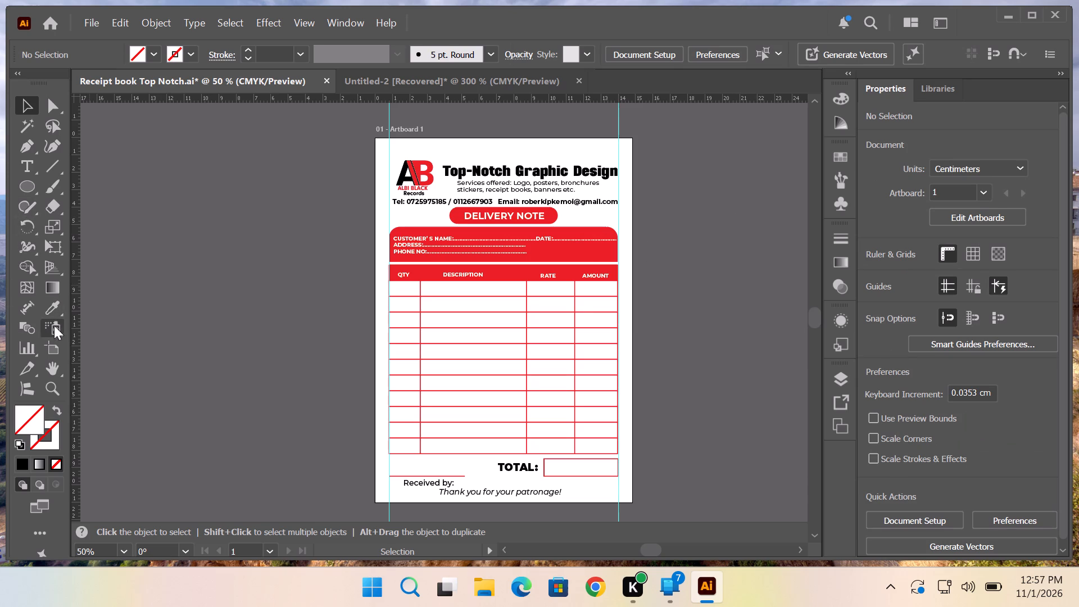
Examine the logo and header spacing up close, and check the layout of the whole delivery note.
{"action": "left_click", "coordinate": [52, 382]}
{"action": "left_click", "coordinate": [397, 179]}
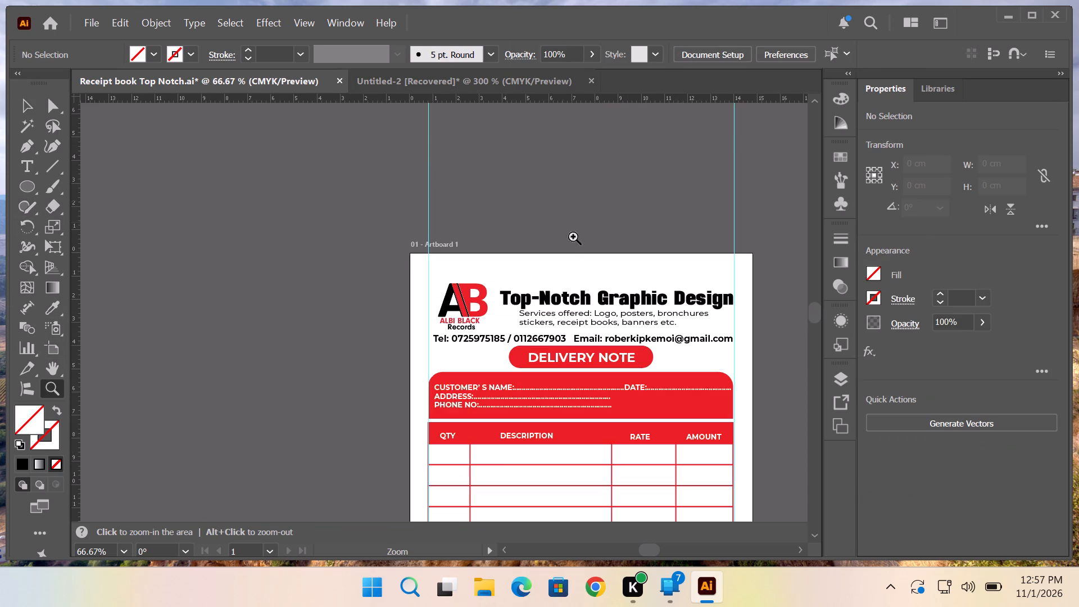
{"action": "left_click", "coordinate": [472, 343]}
{"action": "left_click", "coordinate": [383, 282]}
{"action": "left_click", "coordinate": [494, 262]}
{"action": "left_click", "coordinate": [369, 268]}
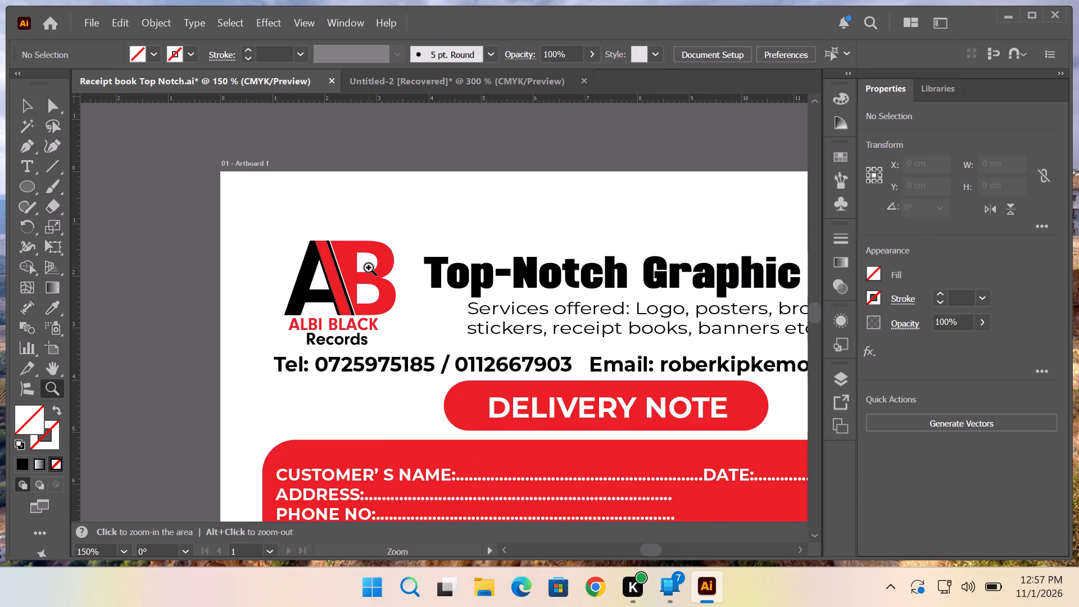
{"action": "left_click", "coordinate": [446, 359]}
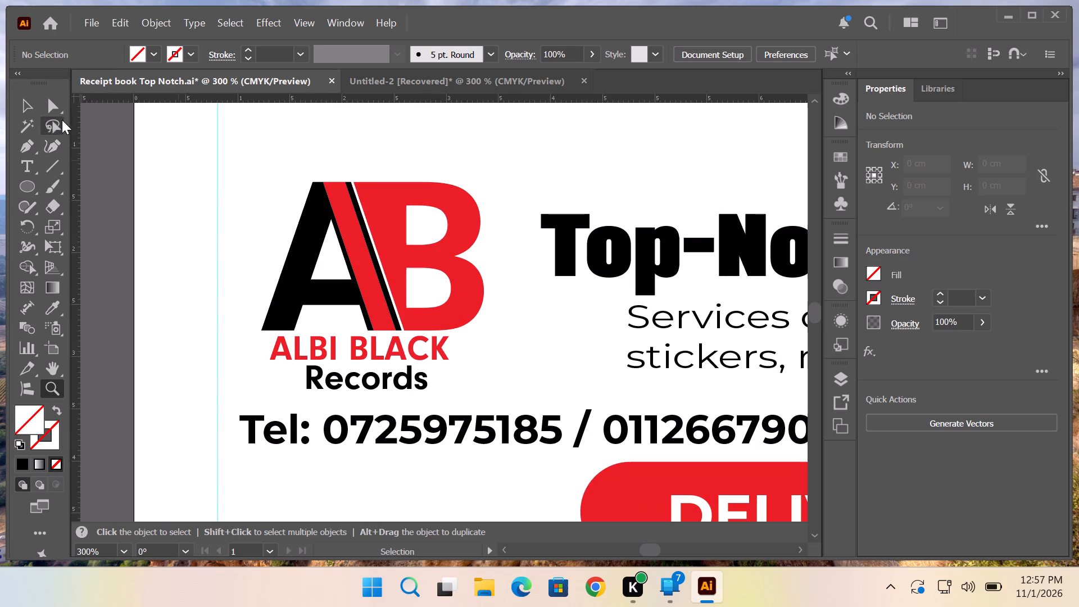
{"action": "left_click", "coordinate": [38, 110]}
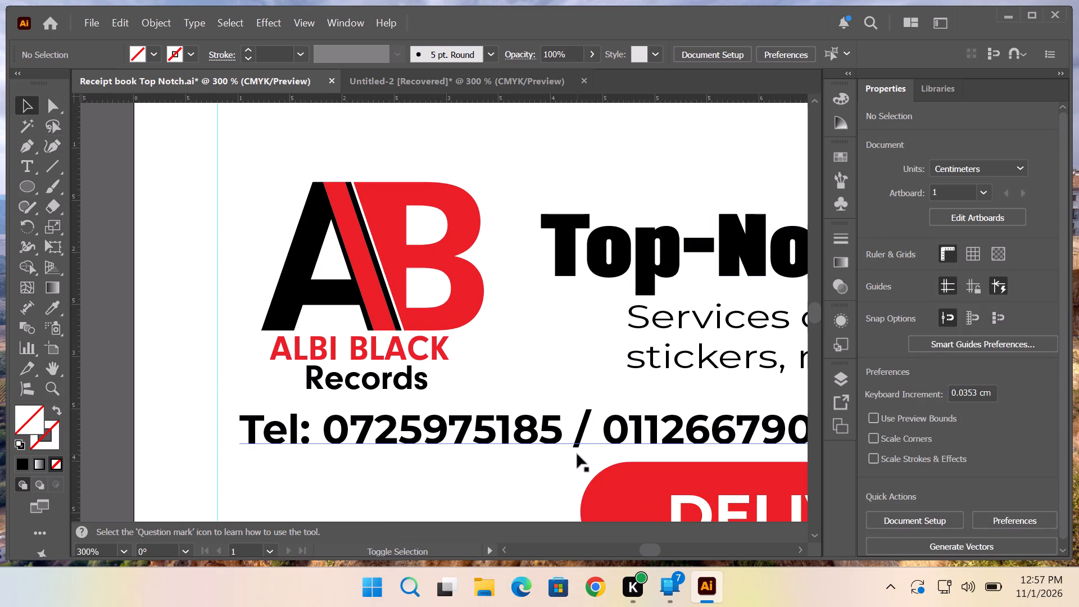
{"action": "left_click", "coordinate": [60, 386]}
{"action": "left_click", "coordinate": [614, 416], "text": "alt"}
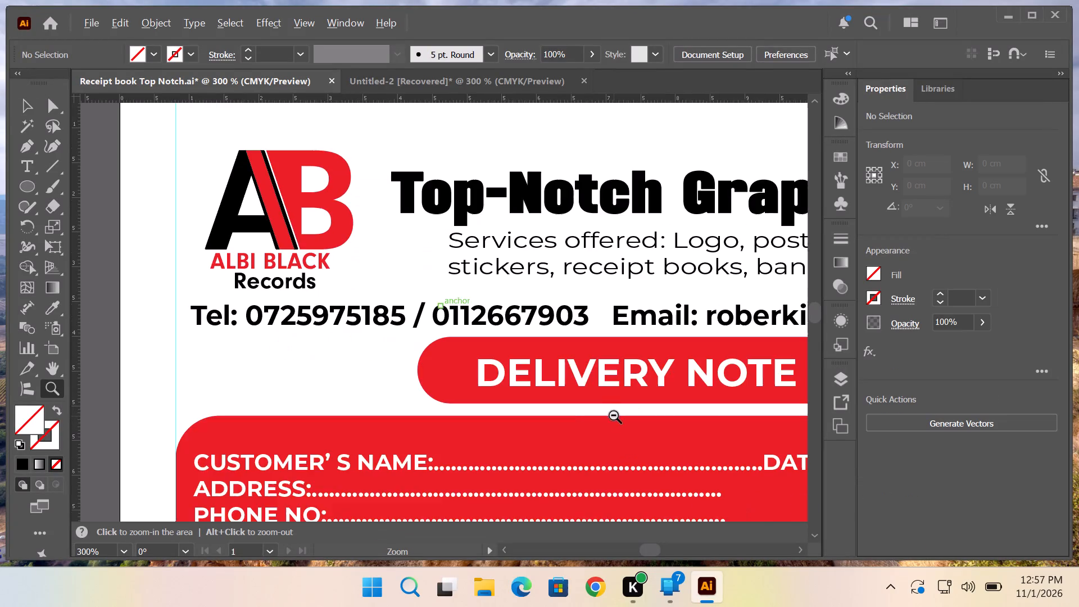
{"action": "left_click", "coordinate": [525, 454], "text": "alt"}
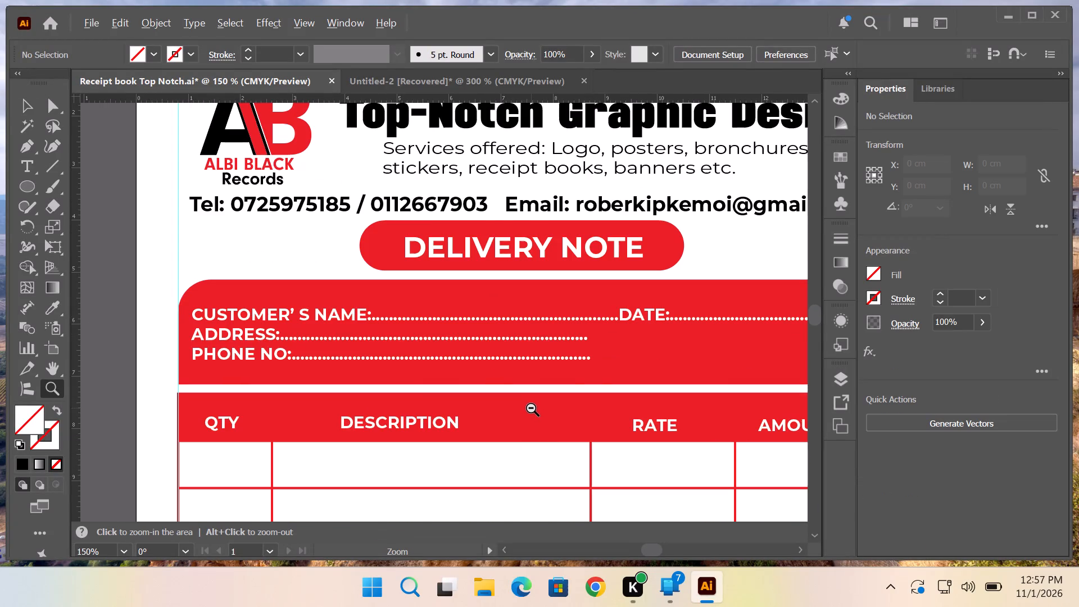
{"action": "left_click", "coordinate": [531, 406], "text": "alt"}
{"action": "left_click", "coordinate": [531, 406], "text": "alt"}
{"action": "left_click", "coordinate": [362, 297], "text": "alt"}
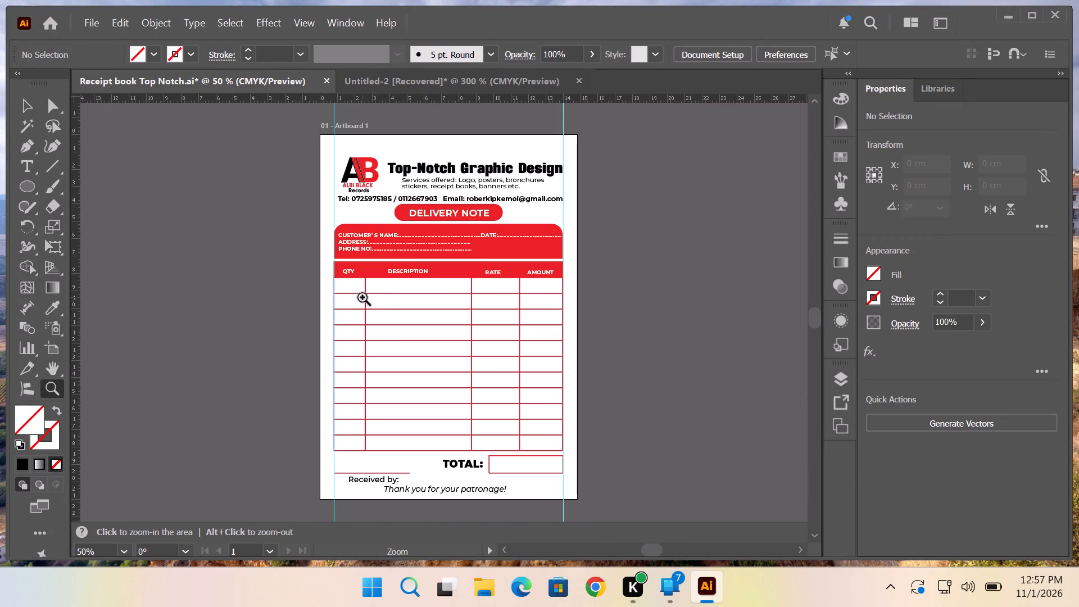
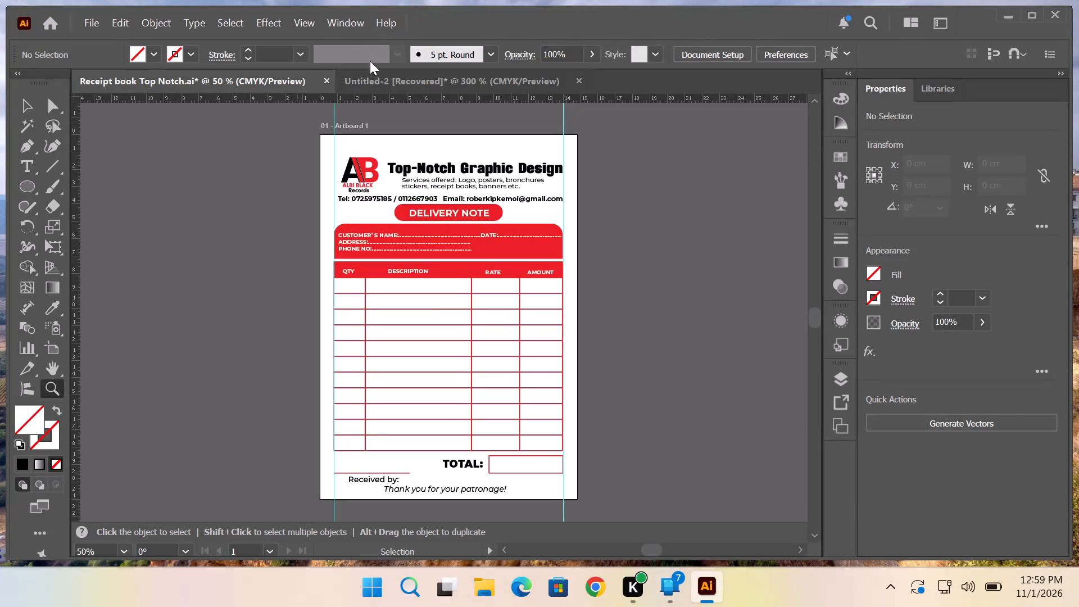
In the Untitled-2 document, move the small ALBI BLACK Records logo up and left to about X 2.56 cm, Y 5.63 cm.
{"action": "left_click", "coordinate": [366, 84]}
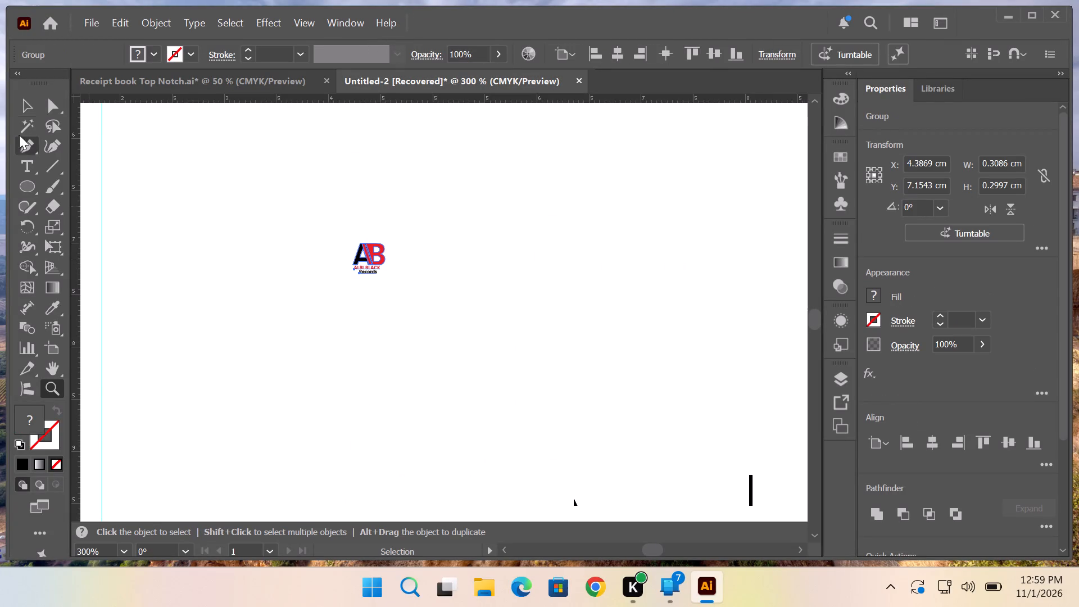
{"action": "left_click", "coordinate": [20, 105]}
{"action": "scroll", "coordinate": [206, 296], "scroll_direction": "up", "scroll_amount": 4}
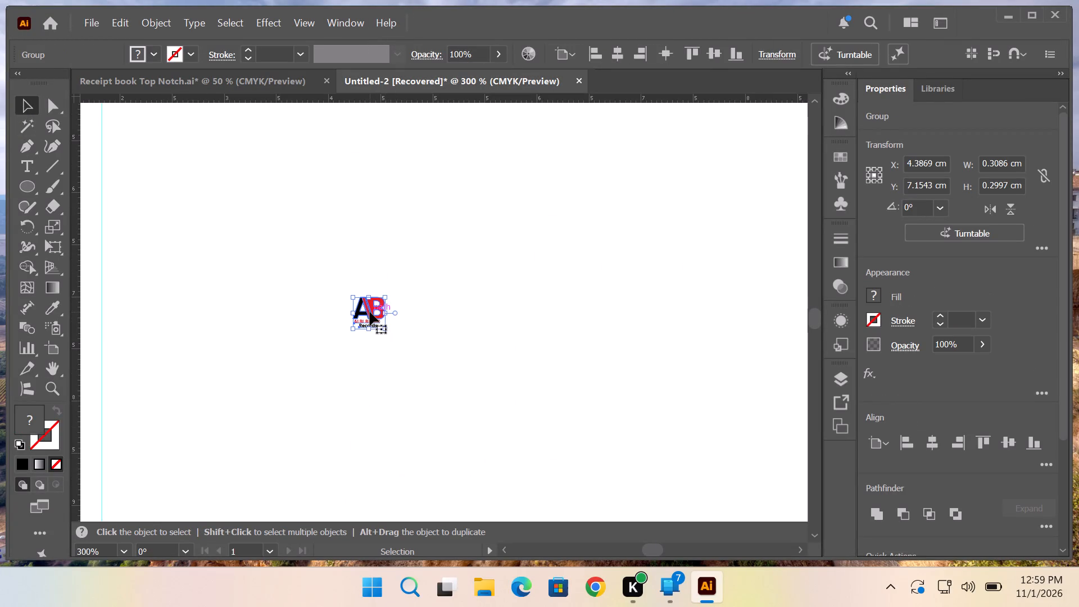
{"action": "left_click_drag", "start_coordinate": [370, 312], "coordinate": [180, 153]}
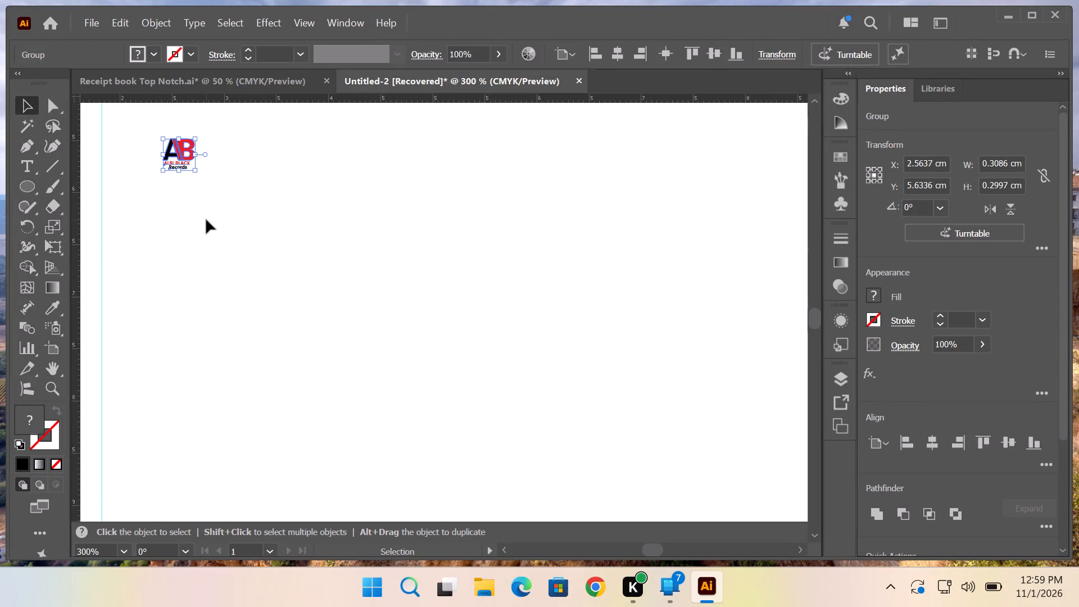